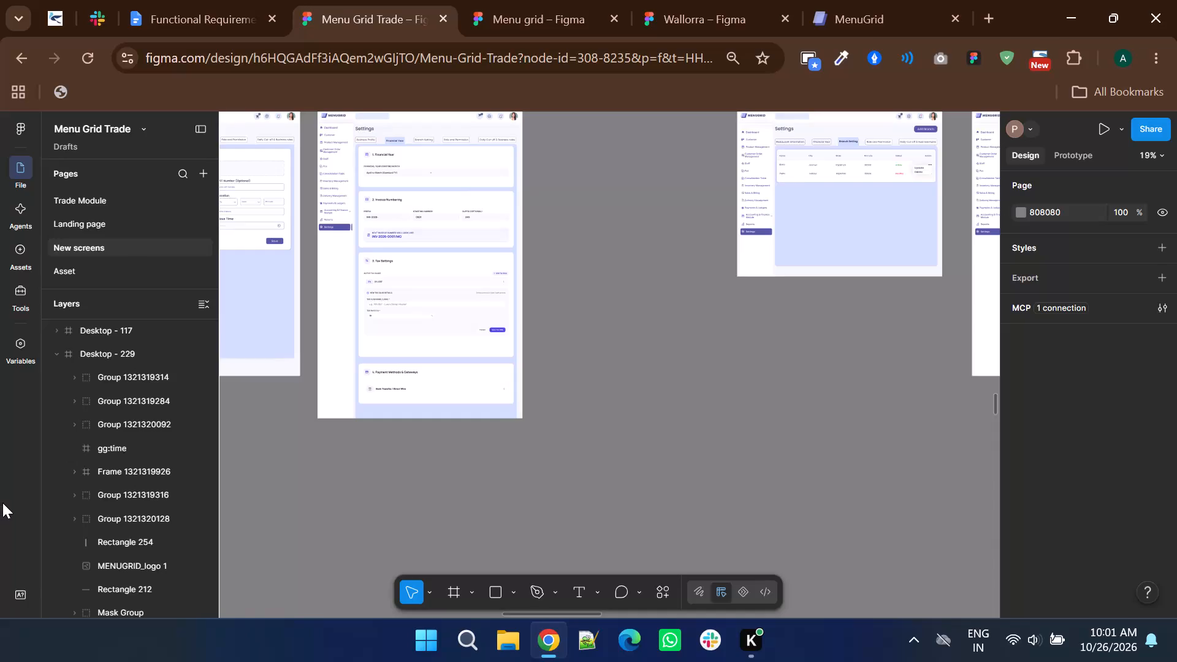
# Shorten the light-blue content frame in Desktop - 229 so it ends at the screen's bottom edge.
pyautogui.keyDown('ctrl'); pyautogui.scroll(-2, 679, 466); pyautogui.keyUp('ctrl')
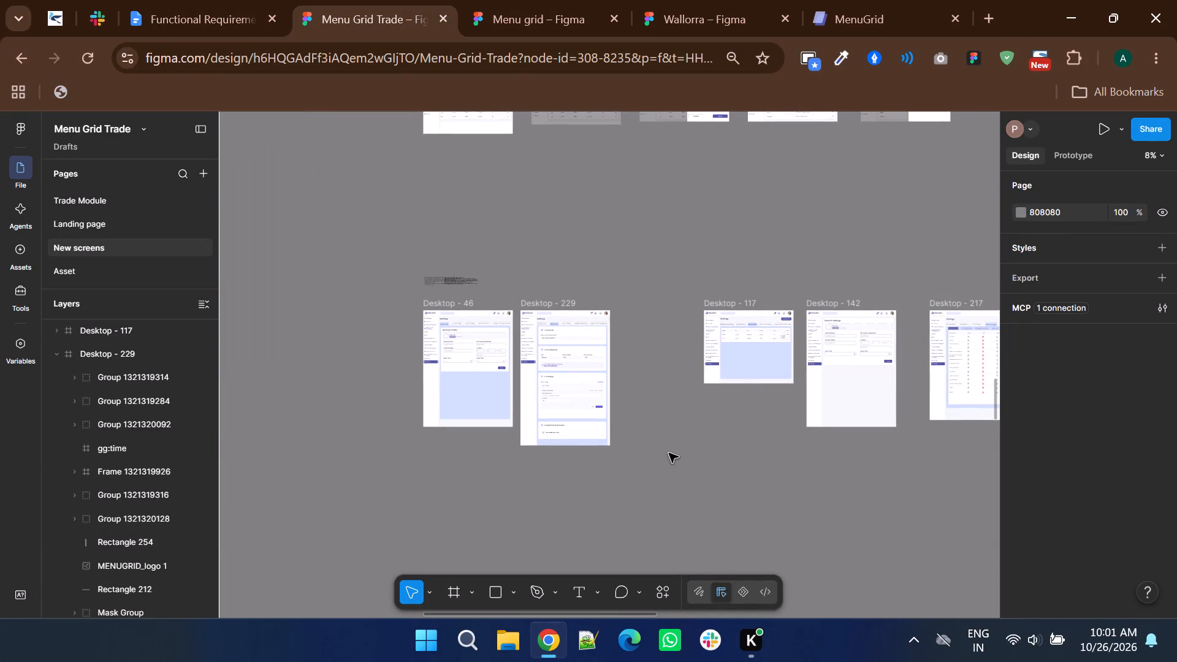
pyautogui.keyDown('ctrl'); pyautogui.scroll(4, 558, 348); pyautogui.keyUp('ctrl')
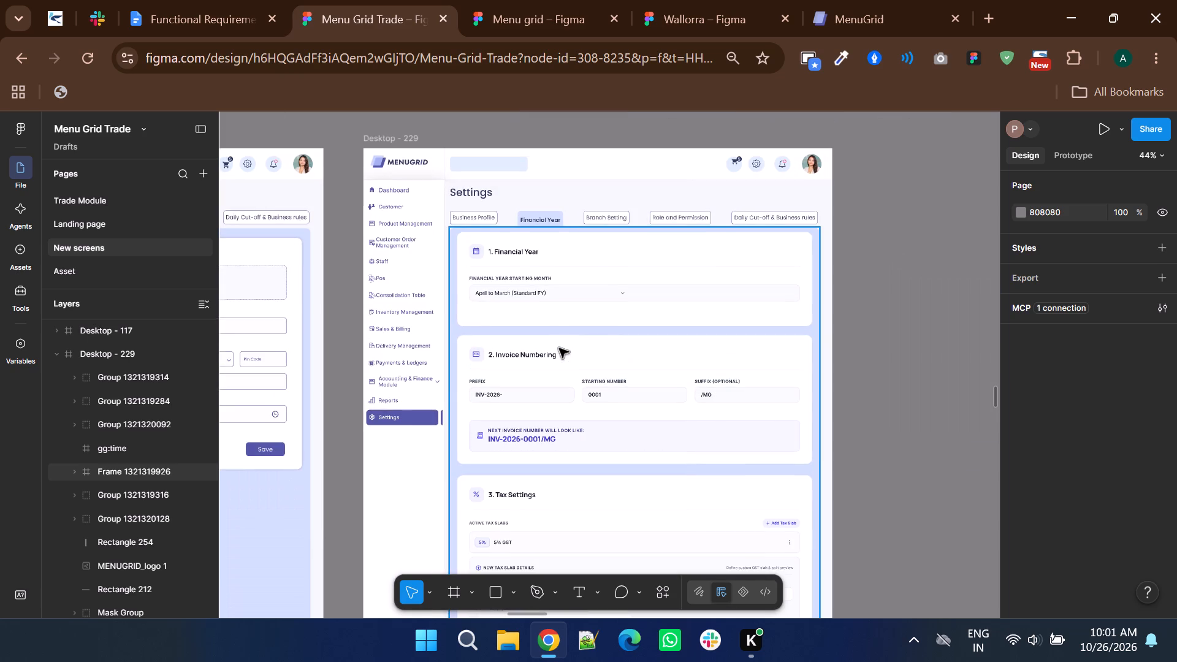
pyautogui.keyDown('ctrl'); pyautogui.scroll(-1, 616, 267); pyautogui.keyUp('ctrl')
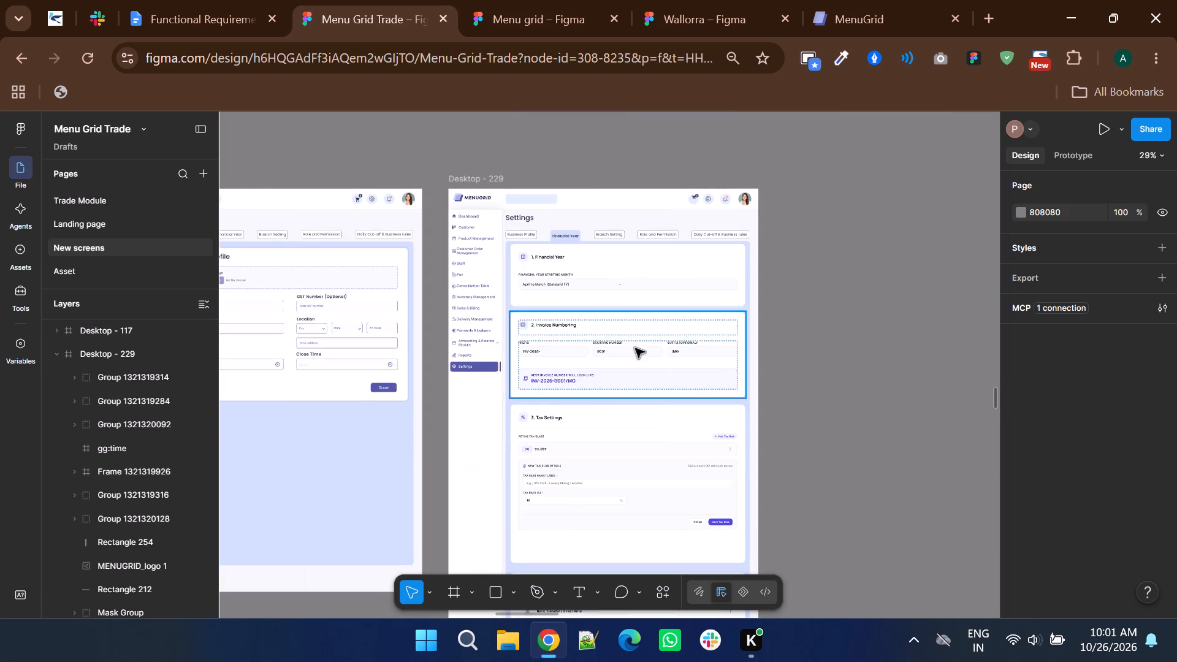
pyautogui.keyDown('ctrl'); pyautogui.scroll(-2, 636, 428); pyautogui.keyUp('ctrl')
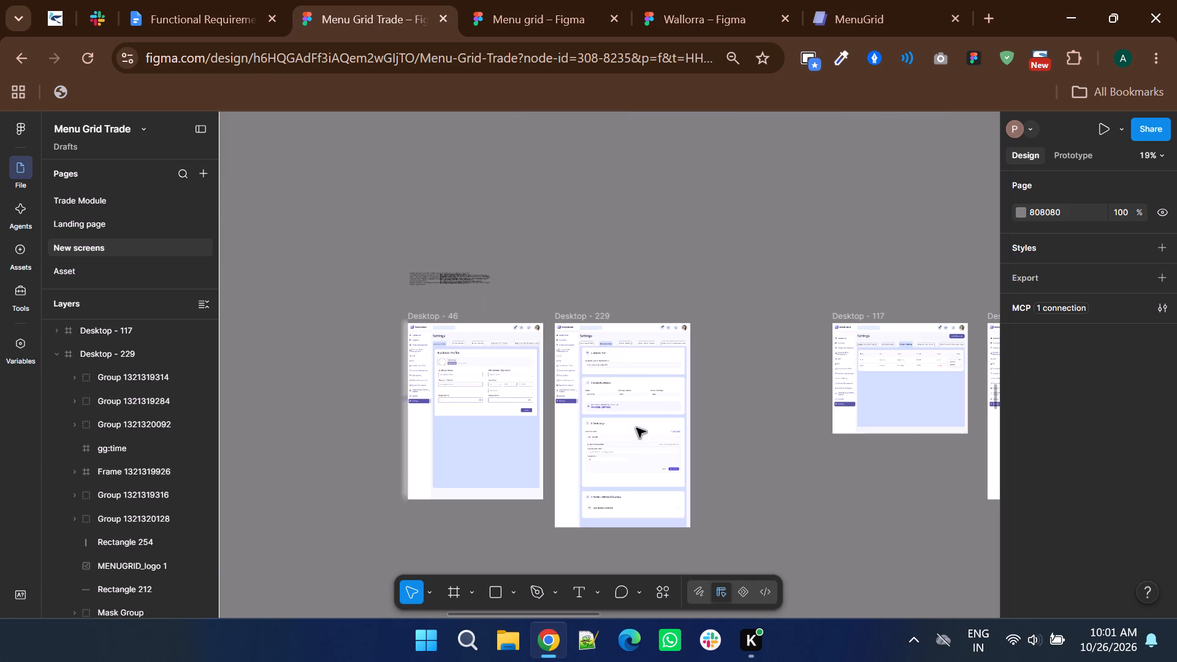
pyautogui.keyDown('ctrl'); pyautogui.scroll(2, 624, 520); pyautogui.keyUp('ctrl')
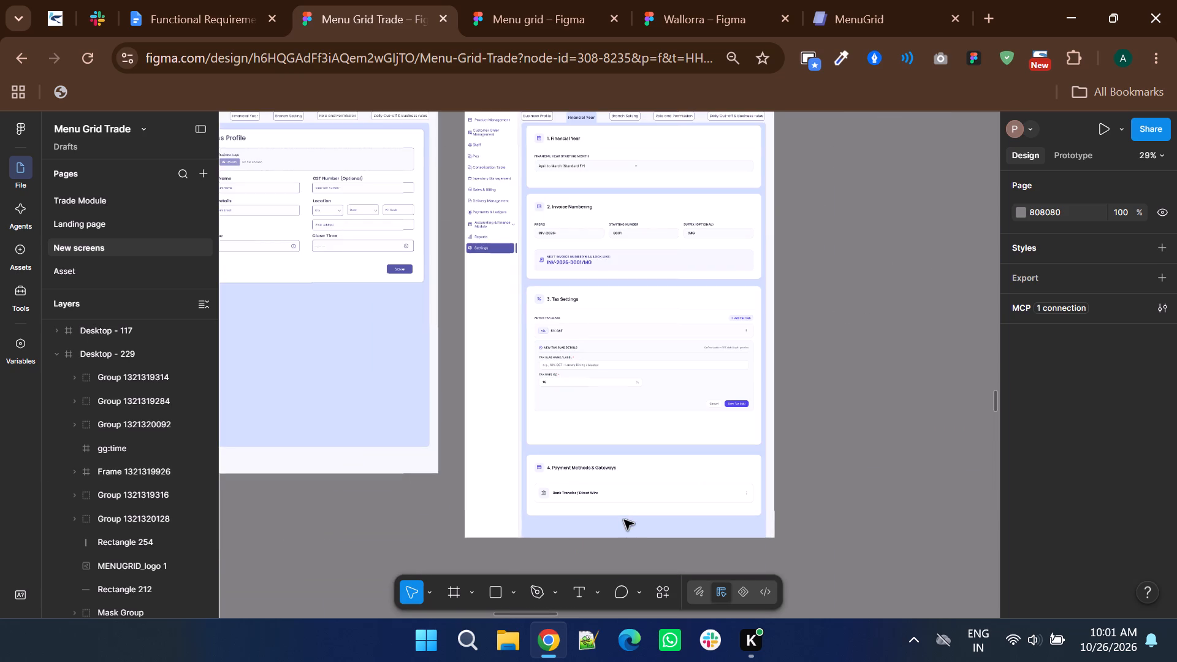
pyautogui.keyDown('ctrl'); pyautogui.scroll(-2, 586, 445); pyautogui.keyUp('ctrl')
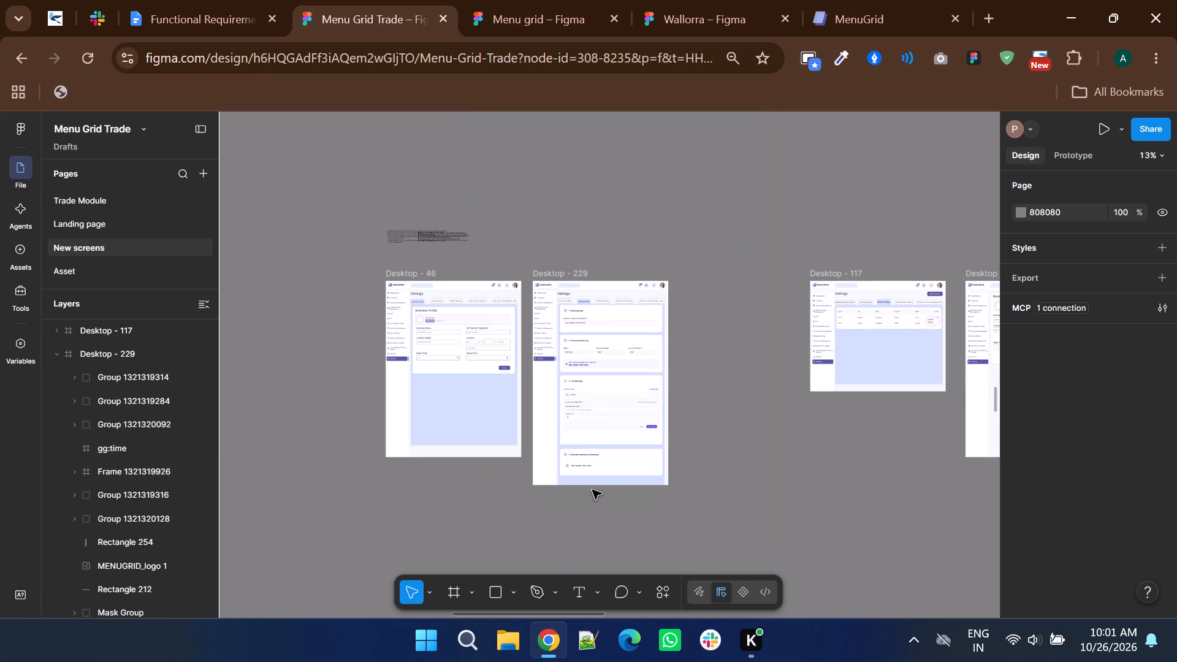
pyautogui.keyDown('ctrl'); pyautogui.click(591, 482); pyautogui.keyUp('ctrl')
pyautogui.keyDown('ctrl'); pyautogui.scroll(3, 603, 512); pyautogui.keyUp('ctrl')
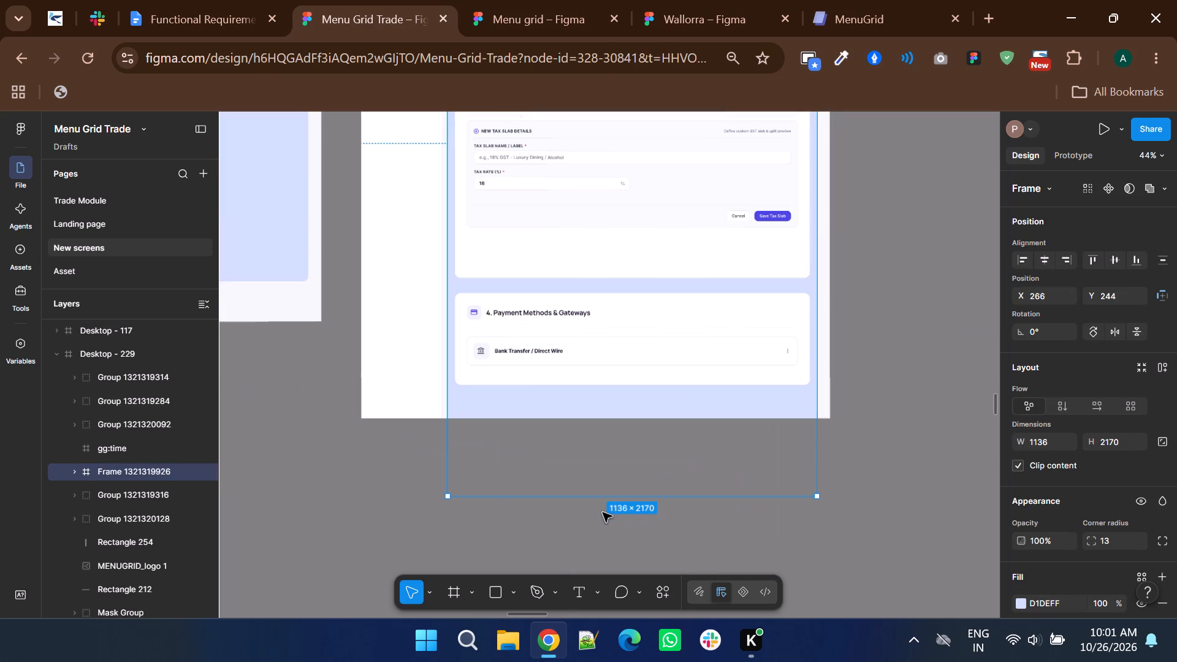
pyautogui.moveTo(598, 497); pyautogui.dragTo(584, 424)
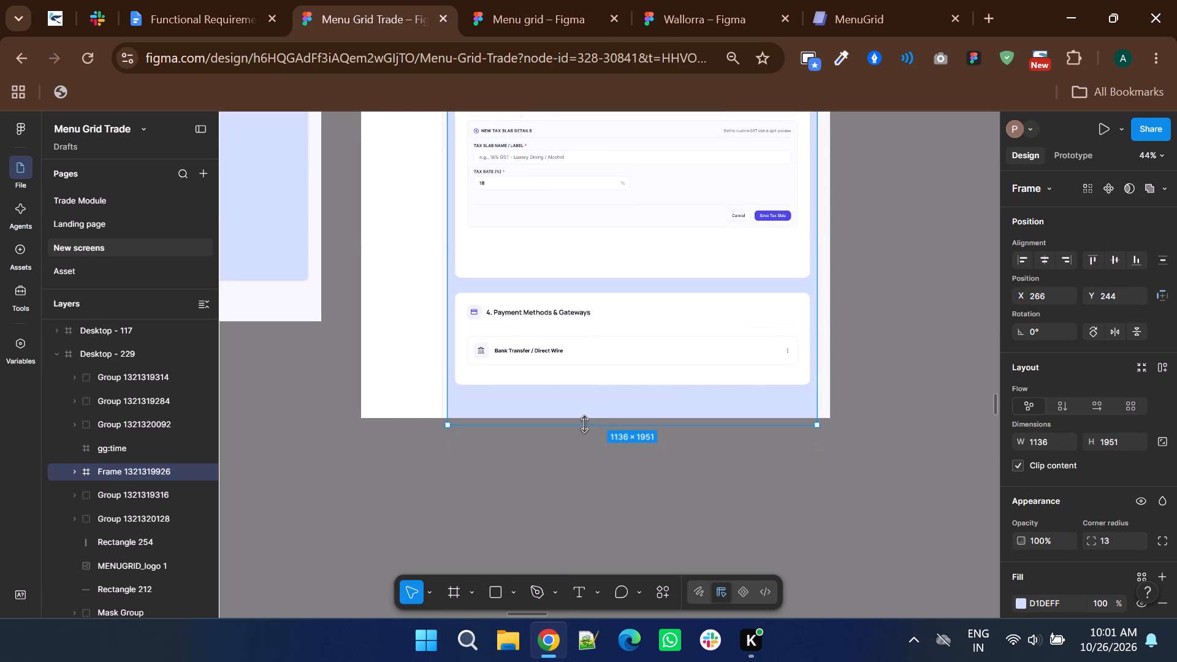
pyautogui.moveTo(584, 424); pyautogui.dragTo(583, 419)
pyautogui.click(598, 447)
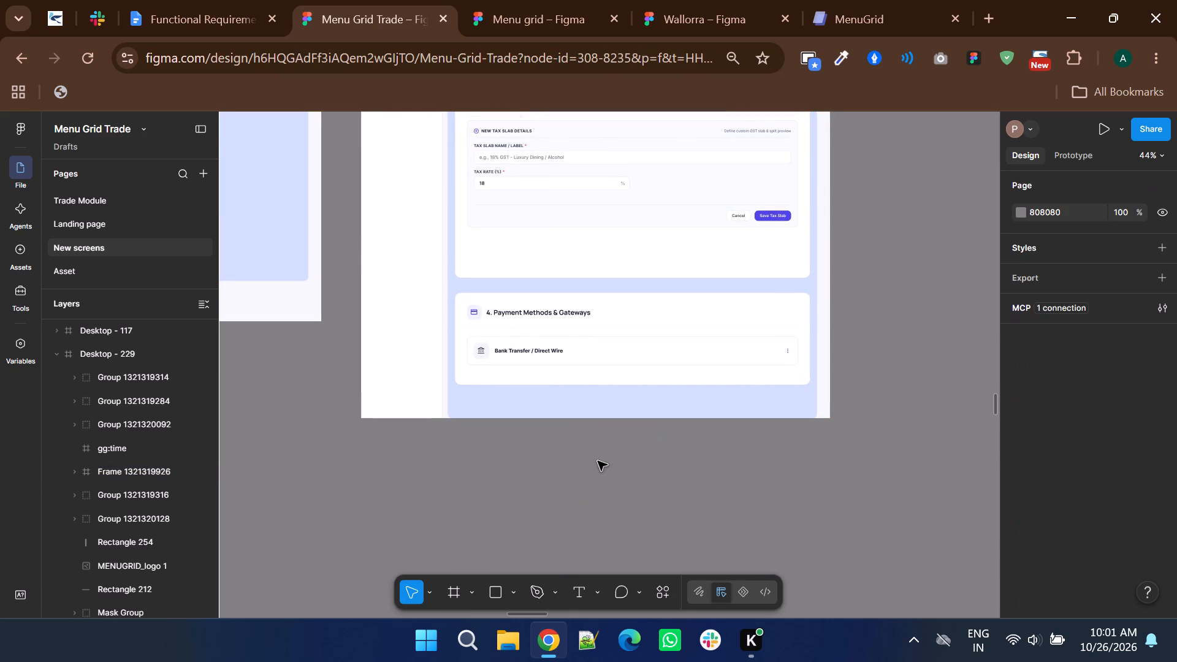
# Review the Financial Year settings screen, Desktop - 229, alongside the neighbouring settings screens.
pyautogui.keyDown('ctrl'); pyautogui.scroll(-3, 582, 483); pyautogui.keyUp('ctrl')
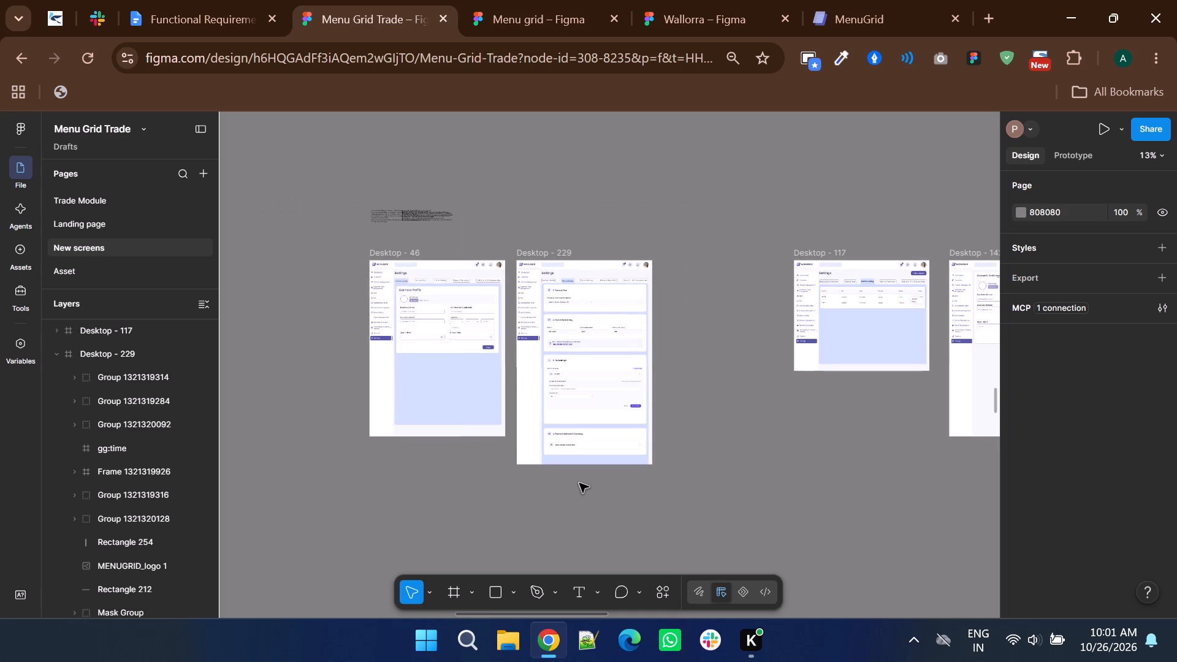
pyautogui.keyDown('ctrl'); pyautogui.scroll(6, 559, 277); pyautogui.keyUp('ctrl')
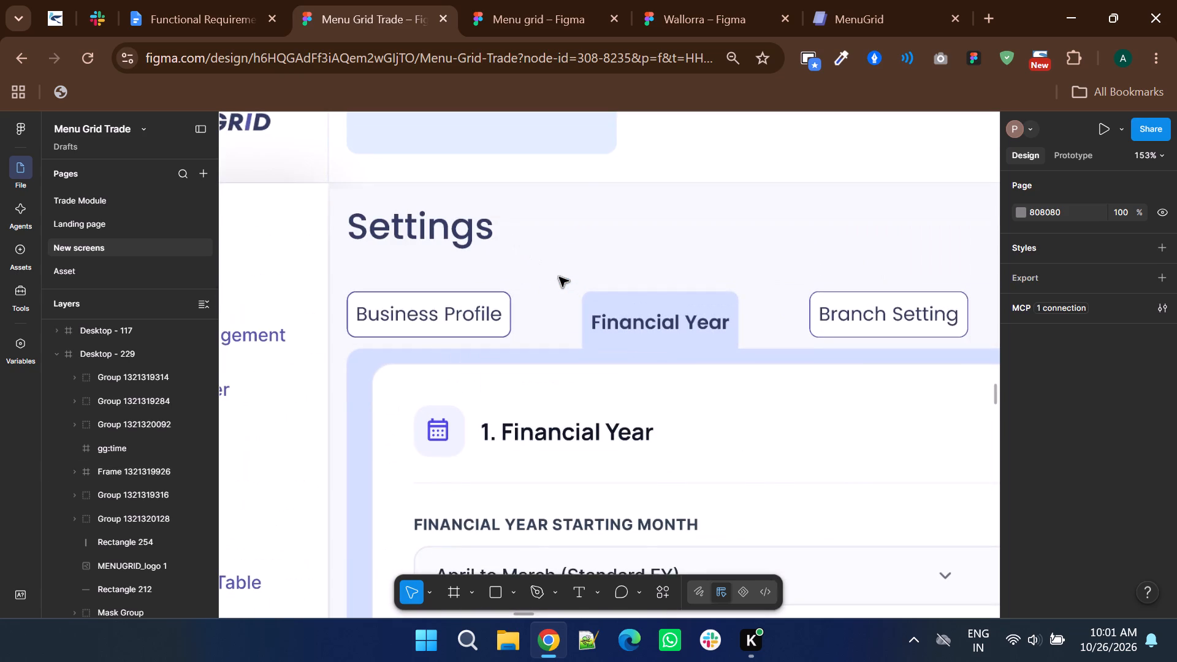
pyautogui.keyDown('ctrl'); pyautogui.scroll(-7, 559, 277); pyautogui.keyUp('ctrl')
pyautogui.click(688, 318)
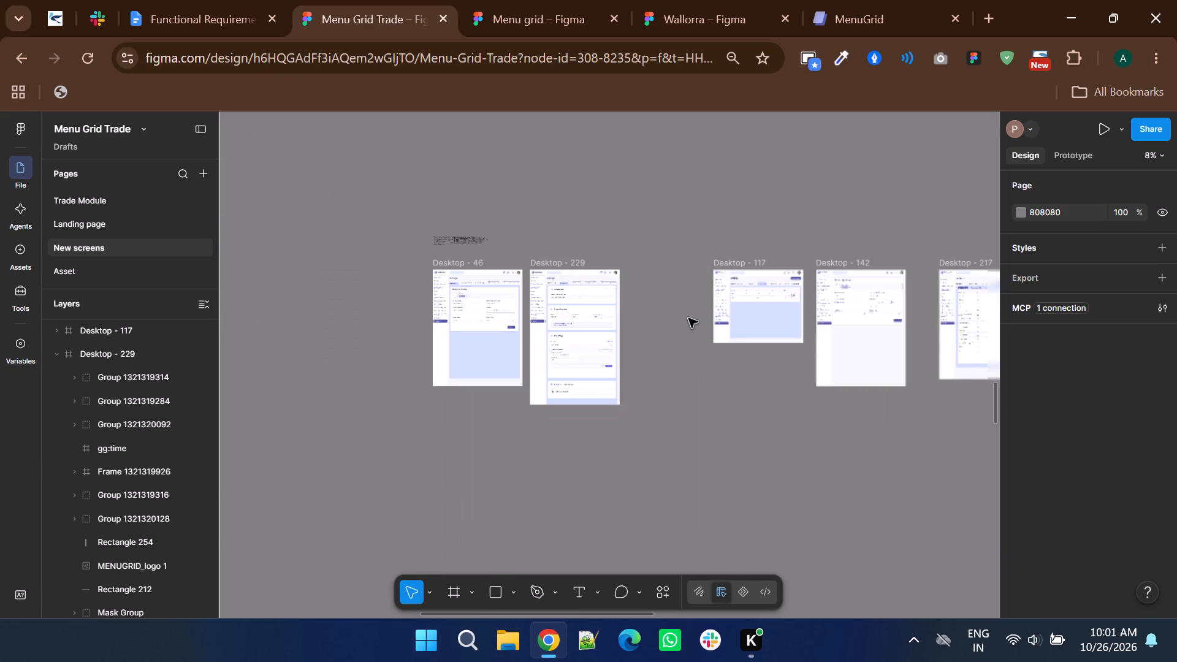
pyautogui.keyDown('ctrl'); pyautogui.scroll(-1, 690, 322); pyautogui.keyUp('ctrl')
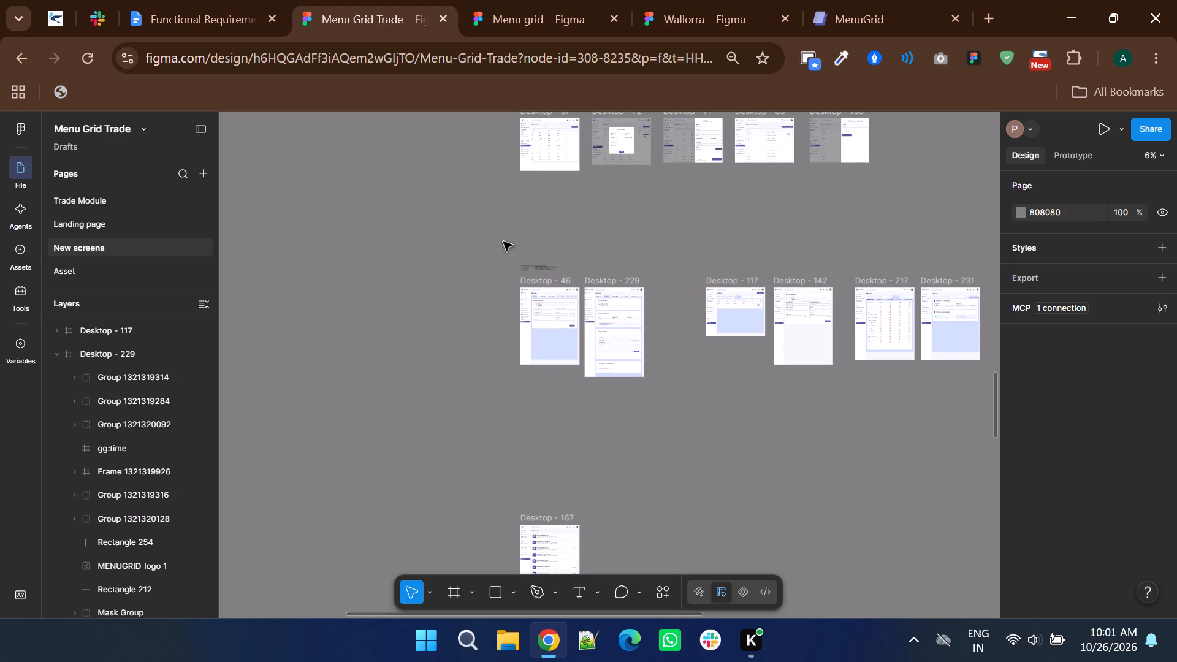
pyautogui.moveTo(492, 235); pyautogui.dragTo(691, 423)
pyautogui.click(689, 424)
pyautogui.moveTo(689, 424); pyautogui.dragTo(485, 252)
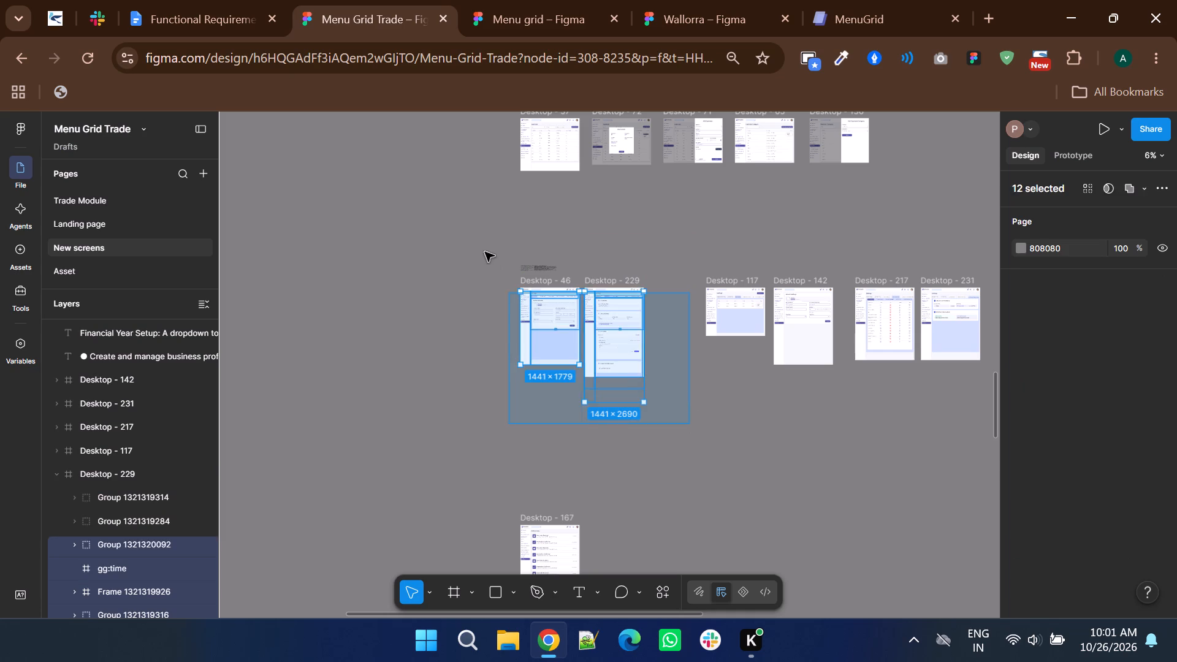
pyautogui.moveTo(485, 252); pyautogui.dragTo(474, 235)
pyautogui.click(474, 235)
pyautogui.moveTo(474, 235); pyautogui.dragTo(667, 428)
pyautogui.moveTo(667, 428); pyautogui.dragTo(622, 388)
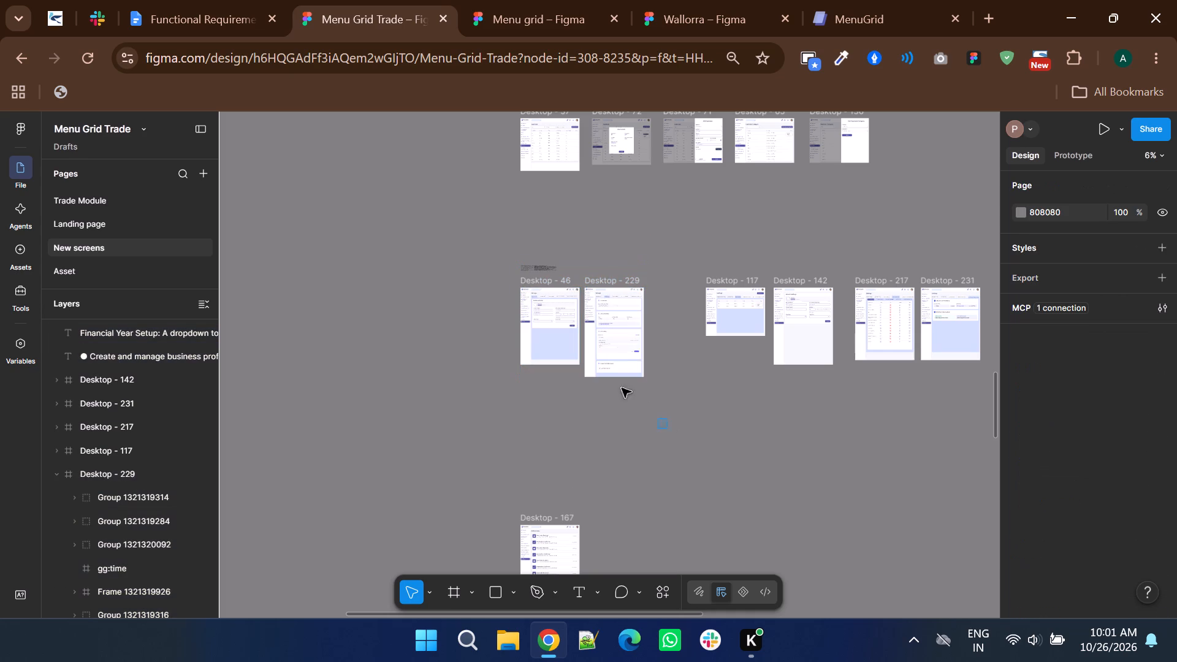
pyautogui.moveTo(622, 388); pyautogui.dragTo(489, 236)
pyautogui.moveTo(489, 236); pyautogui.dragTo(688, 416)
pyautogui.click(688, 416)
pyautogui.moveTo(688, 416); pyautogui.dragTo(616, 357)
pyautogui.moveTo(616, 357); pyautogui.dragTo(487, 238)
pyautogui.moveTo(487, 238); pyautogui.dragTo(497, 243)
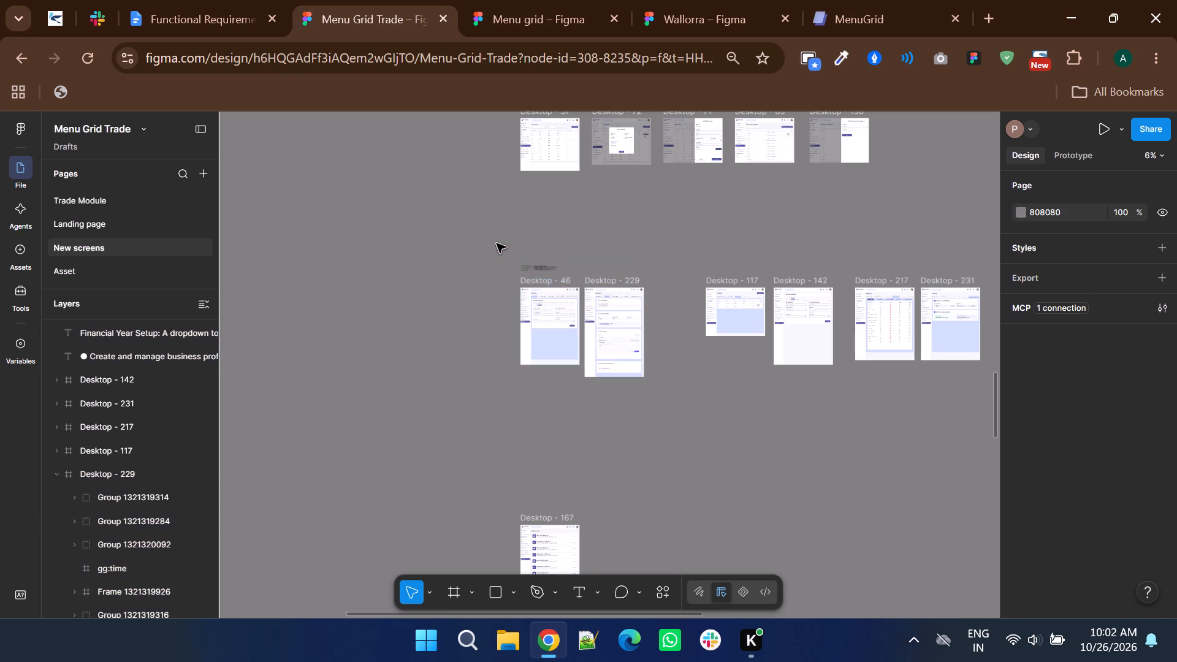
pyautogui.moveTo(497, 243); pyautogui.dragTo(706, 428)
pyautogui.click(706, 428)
# Examine the Financial Year settings screen and the Update Delivery Status dialog in Desktop - 298.
pyautogui.keyDown('ctrl'); pyautogui.scroll(5, 672, 367); pyautogui.keyUp('ctrl')
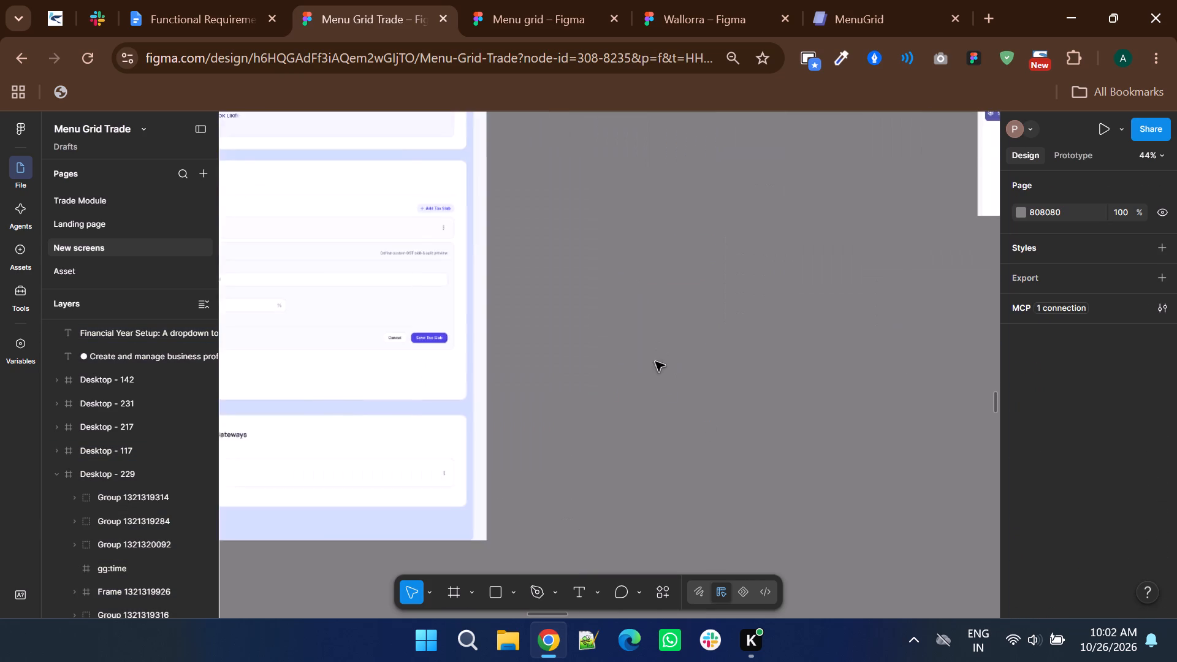
pyautogui.scroll(3, 655, 383)
pyautogui.keyDown('shift'); pyautogui.scroll(6, 655, 383); pyautogui.keyUp('shift')
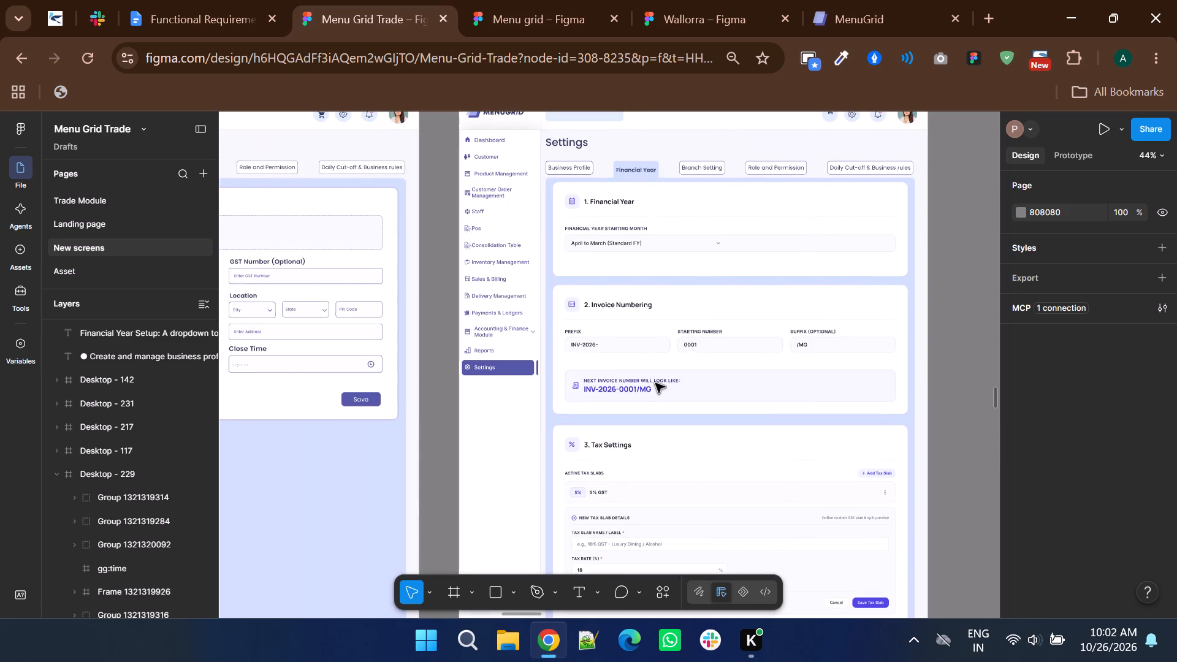
pyautogui.keyDown('ctrl'); pyautogui.scroll(-7, 655, 383); pyautogui.keyUp('ctrl')
pyautogui.keyDown('shift'); pyautogui.scroll(-3, 655, 384); pyautogui.keyUp('shift')
pyautogui.scroll(1, 655, 384)
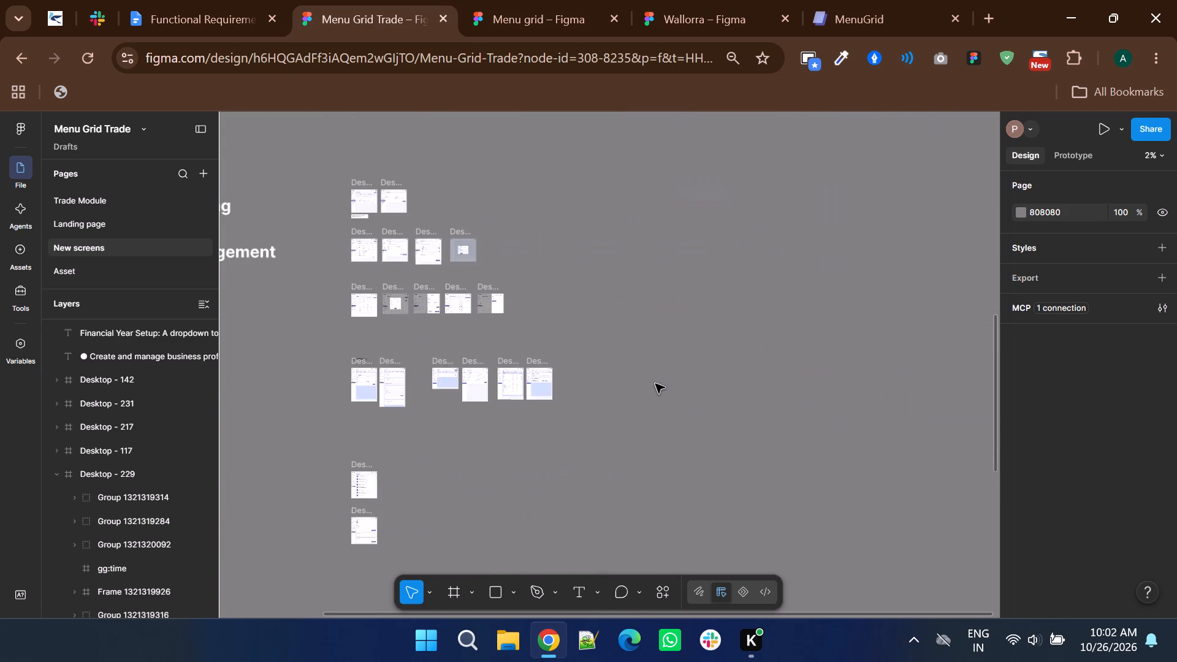
pyautogui.keyDown('shift'); pyautogui.scroll(1, 595, 430); pyautogui.keyUp('shift')
pyautogui.keyDown('ctrl'); pyautogui.scroll(9, 547, 337); pyautogui.keyUp('ctrl')
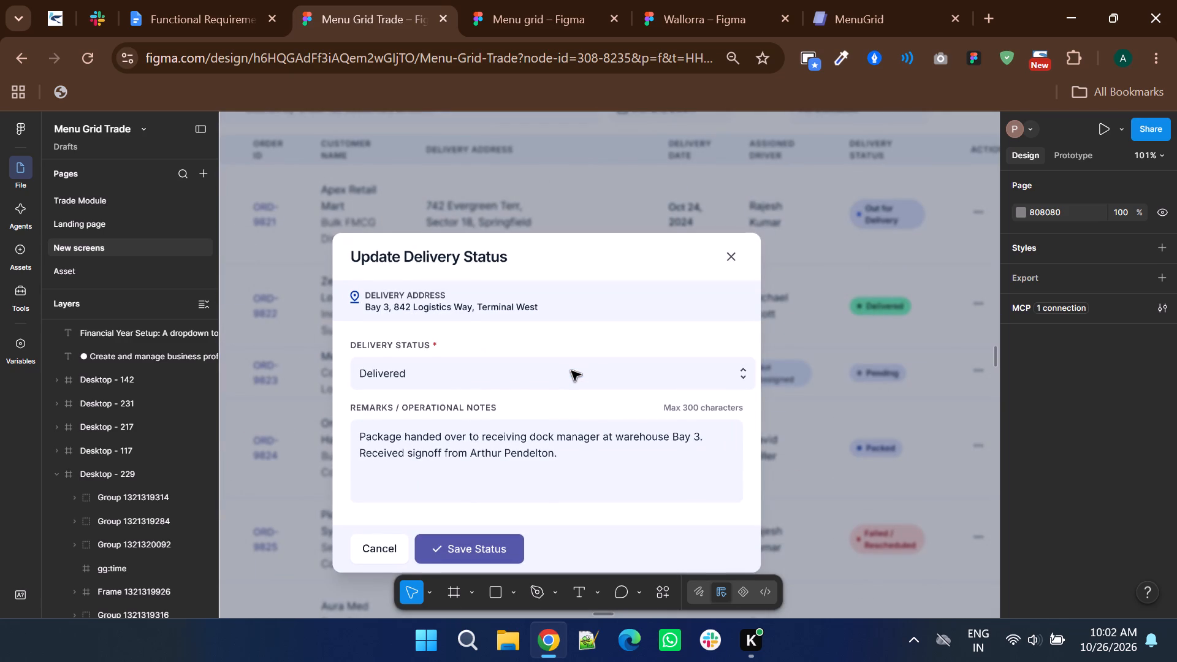
pyautogui.keyDown('ctrl'); pyautogui.scroll(-5, 571, 371); pyautogui.keyUp('ctrl')
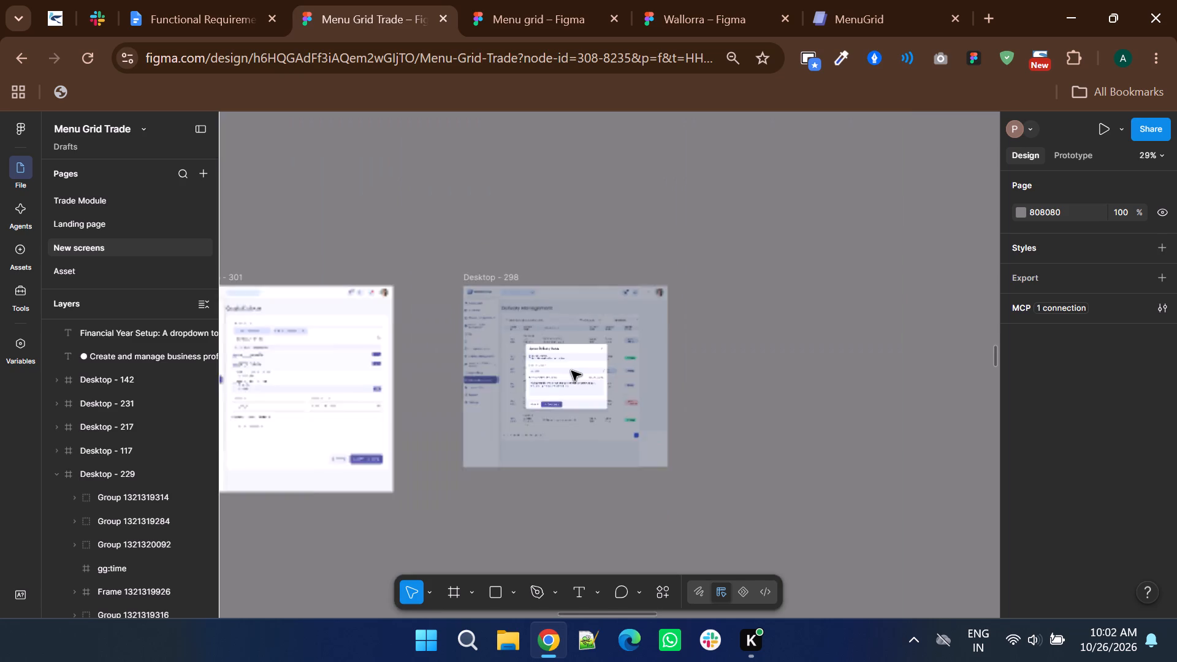
pyautogui.keyDown('shift'); pyautogui.scroll(-2, 571, 371); pyautogui.keyUp('shift')
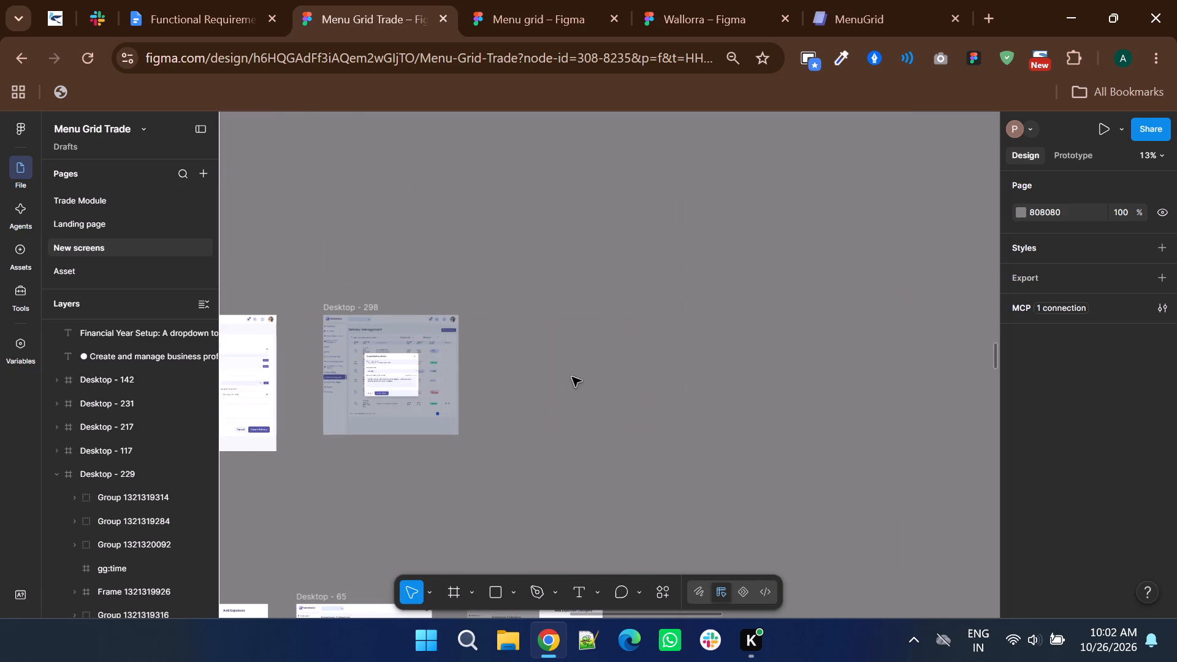
pyautogui.keyDown('ctrl'); pyautogui.scroll(1, 569, 351); pyautogui.keyUp('ctrl')
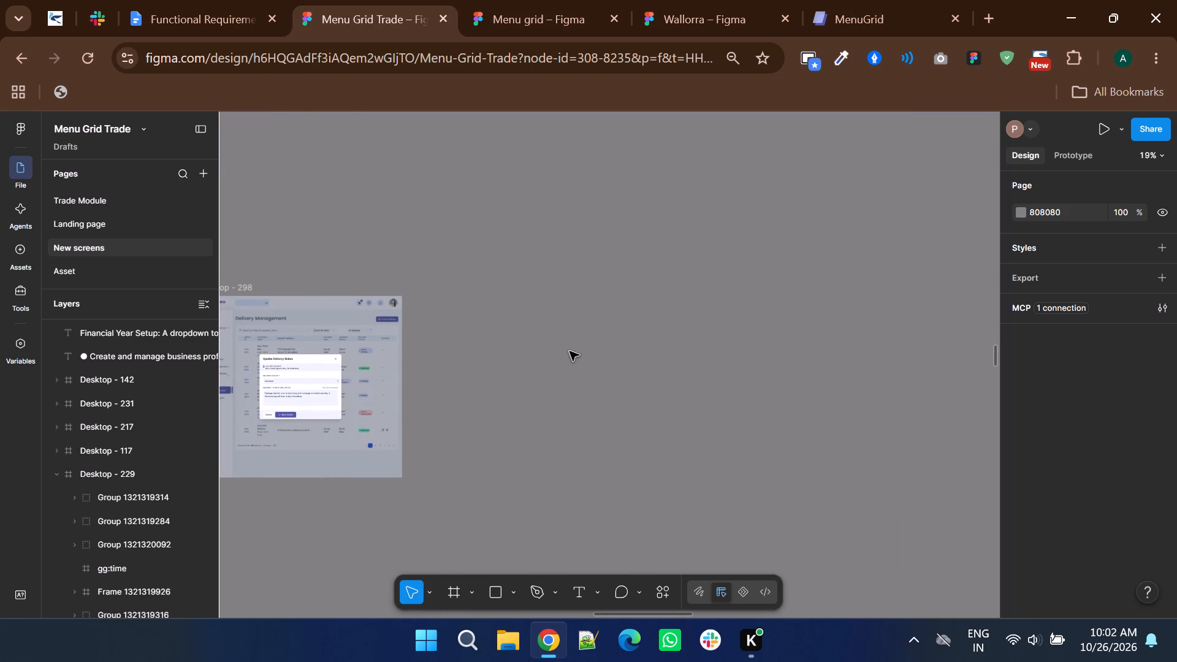
pyautogui.keyDown('ctrl'); pyautogui.scroll(2, 569, 347); pyautogui.keyUp('ctrl')
pyautogui.keyDown('ctrl'); pyautogui.scroll(-1, 569, 347); pyautogui.keyUp('ctrl')
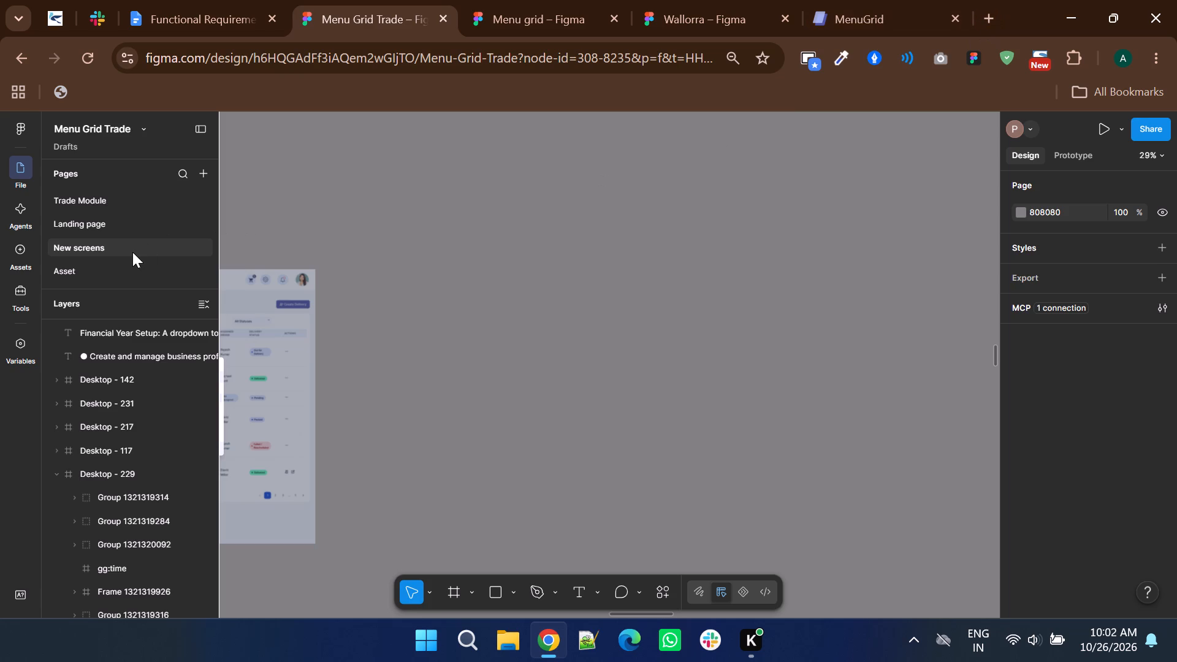
# Open the Asset page and look over its canvas and layer list for the stored designs.
pyautogui.click(112, 263)
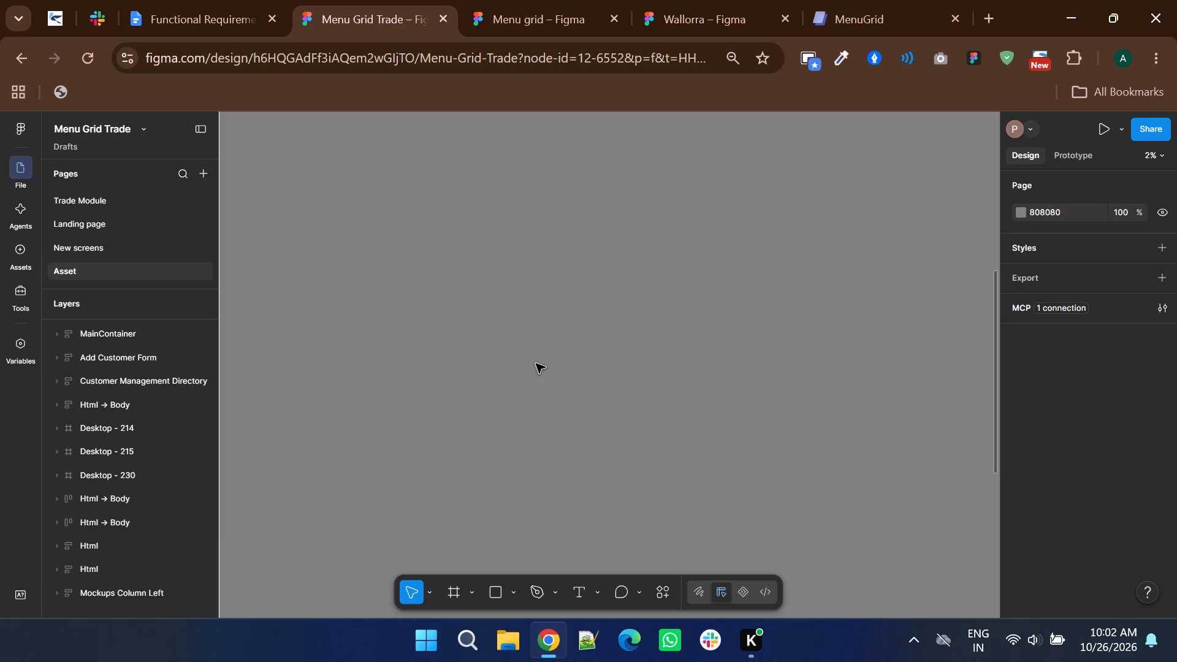
pyautogui.keyDown('ctrl'); pyautogui.scroll(-20, 628, 405); pyautogui.keyUp('ctrl')
pyautogui.keyDown('shift'); pyautogui.scroll(13, 630, 405); pyautogui.keyUp('shift')
pyautogui.keyDown('shift'); pyautogui.scroll(14, 630, 405); pyautogui.keyUp('shift')
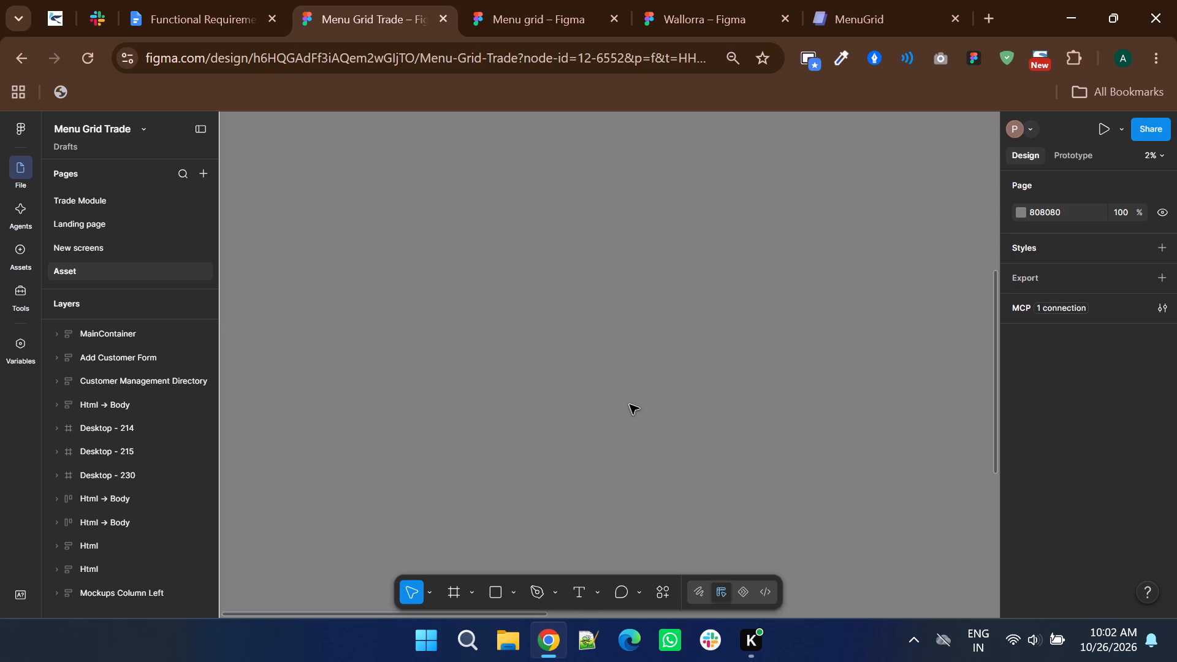
pyautogui.keyDown('shift'); pyautogui.scroll(7, 630, 405); pyautogui.keyUp('shift')
pyautogui.keyDown('shift'); pyautogui.scroll(20, 630, 405); pyautogui.keyUp('shift')
pyautogui.keyDown('shift'); pyautogui.scroll(13, 630, 405); pyautogui.keyUp('shift')
pyautogui.keyDown('shift'); pyautogui.scroll(20, 629, 403); pyautogui.keyUp('shift')
pyautogui.keyDown('shift'); pyautogui.scroll(16, 629, 403); pyautogui.keyUp('shift')
pyautogui.keyDown('shift'); pyautogui.scroll(13, 627, 400); pyautogui.keyUp('shift')
pyautogui.scroll(-16, 627, 400)
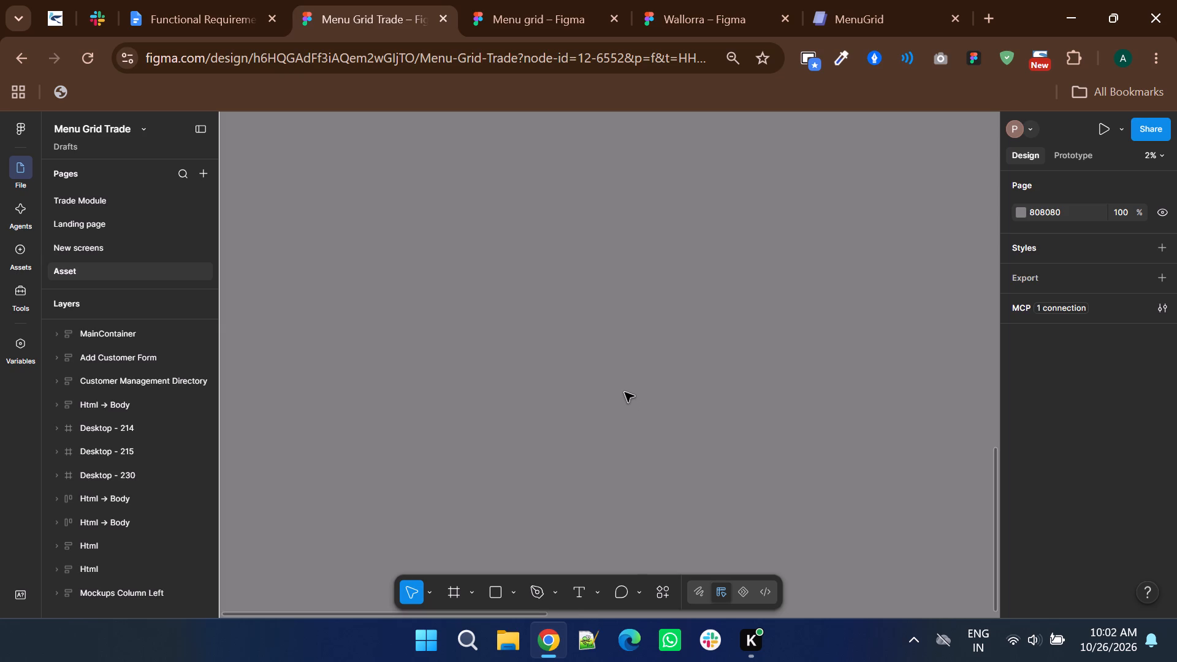
pyautogui.scroll(20, 625, 389)
pyautogui.scroll(20, 625, 389)
pyautogui.scroll(6, 625, 389)
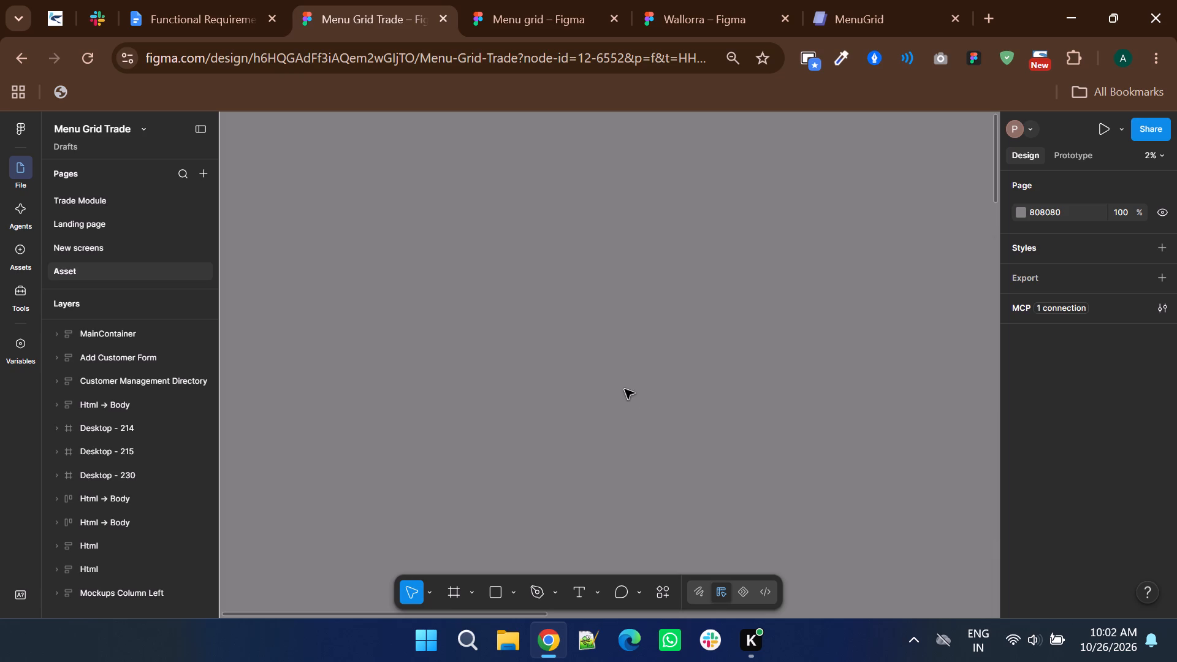
pyautogui.keyDown('ctrl'); pyautogui.scroll(-6, 633, 349); pyautogui.keyUp('ctrl')
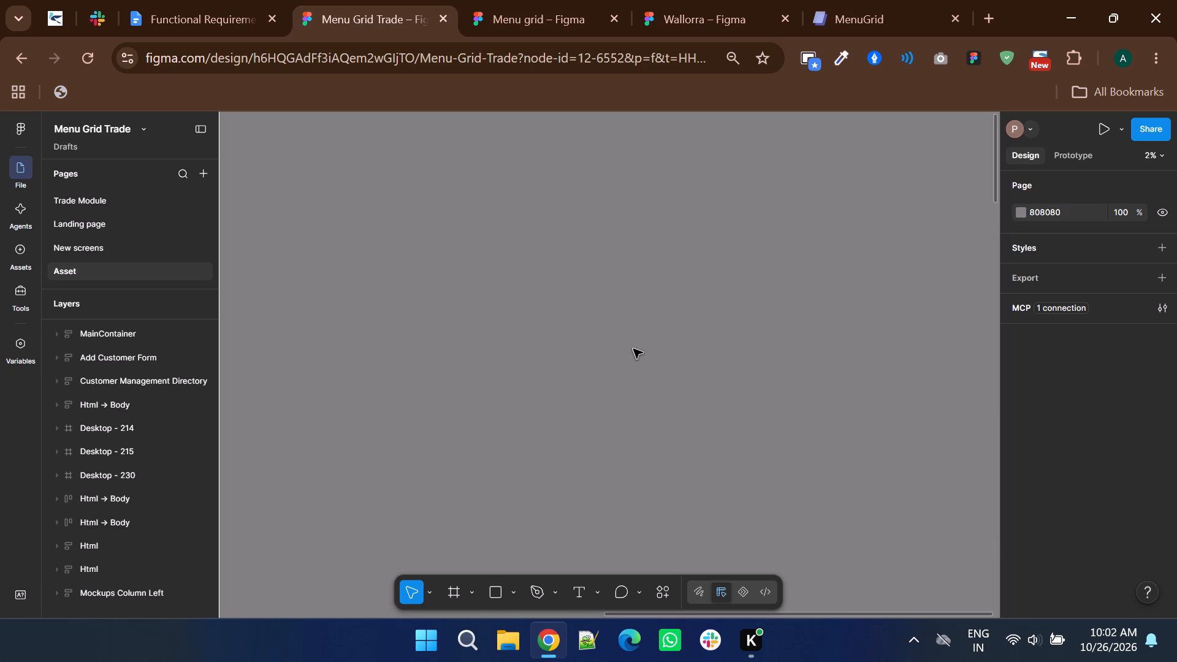
pyautogui.keyDown('ctrl'); pyautogui.scroll(-4, 636, 323); pyautogui.keyUp('ctrl')
pyautogui.keyDown('ctrl'); pyautogui.scroll(-4, 660, 223); pyautogui.keyUp('ctrl')
pyautogui.keyDown('ctrl'); pyautogui.scroll(-9, 645, 284); pyautogui.keyUp('ctrl')
pyautogui.keyDown('ctrl'); pyautogui.scroll(-3, 585, 281); pyautogui.keyUp('ctrl')
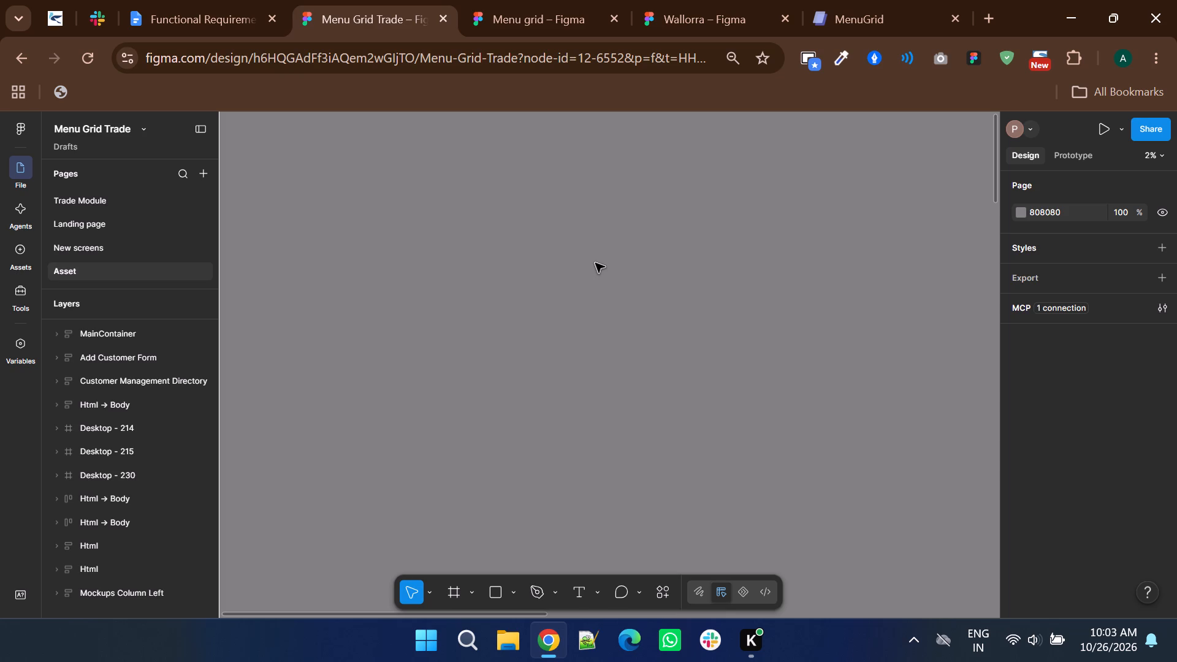
pyautogui.scroll(-5, 595, 263)
pyautogui.scroll(10, 595, 263)
pyautogui.scroll(-12, 595, 263)
pyautogui.scroll(13, 595, 263)
pyautogui.scroll(-10, 595, 263)
pyautogui.scroll(7, 595, 263)
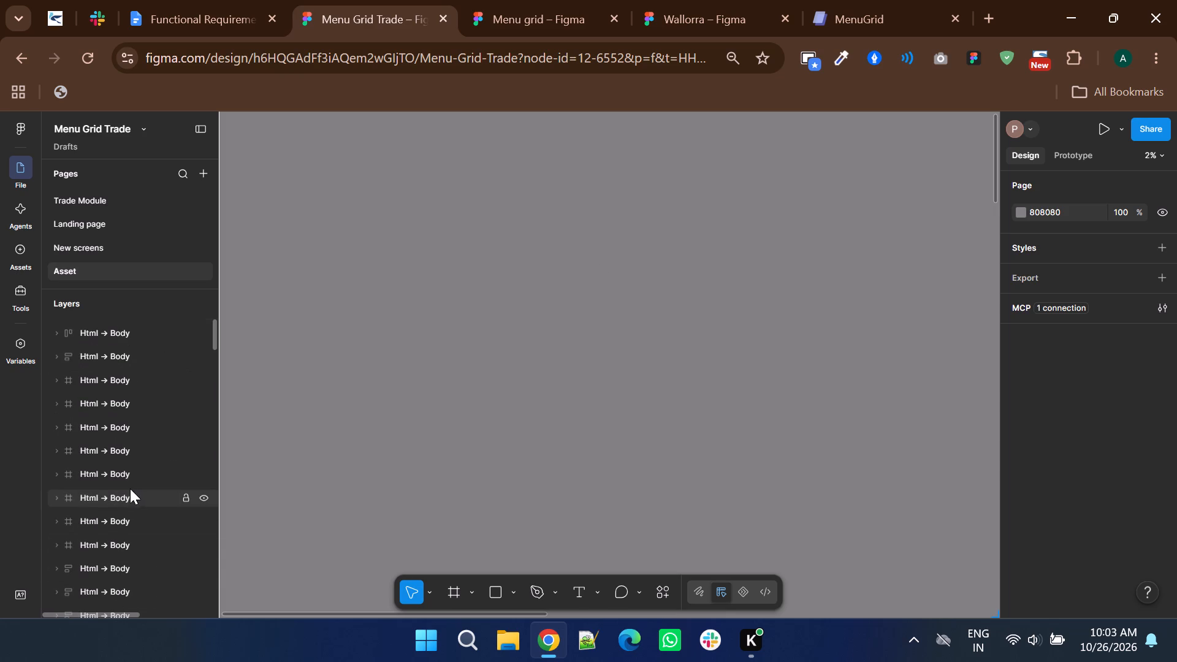
# Locate the Html → Body frames on the Asset page's canvas and view the whole cluster of designs.
pyautogui.click(85, 370)
pyautogui.click(91, 450)
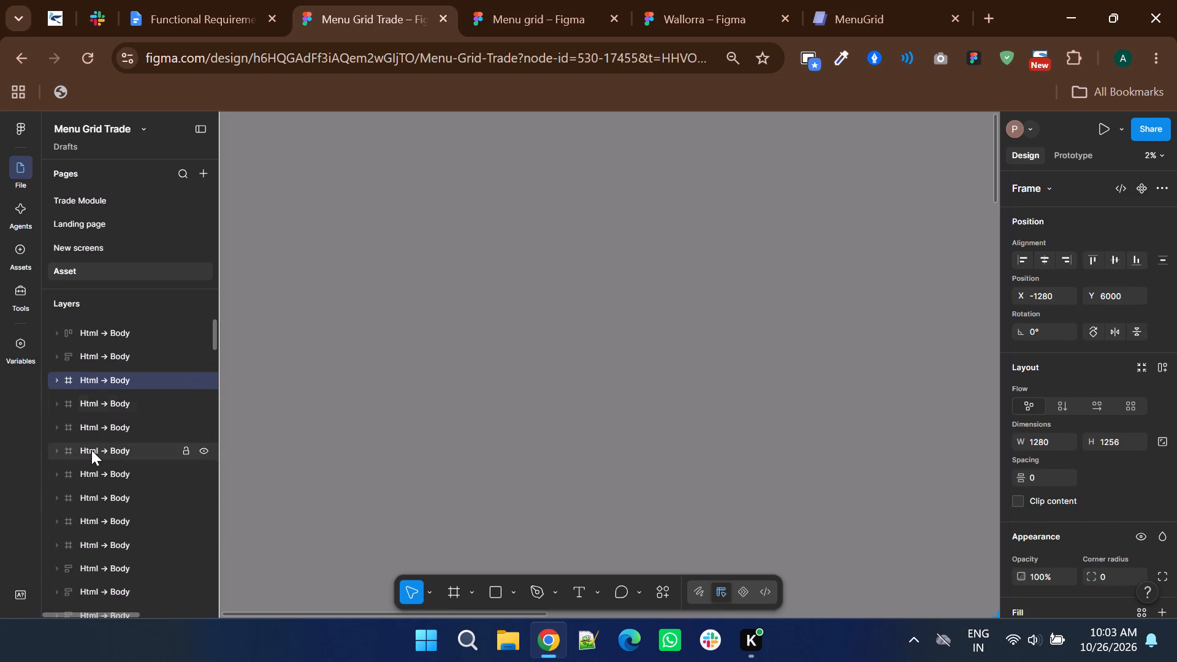
pyautogui.scroll(-1, 1024, 401)
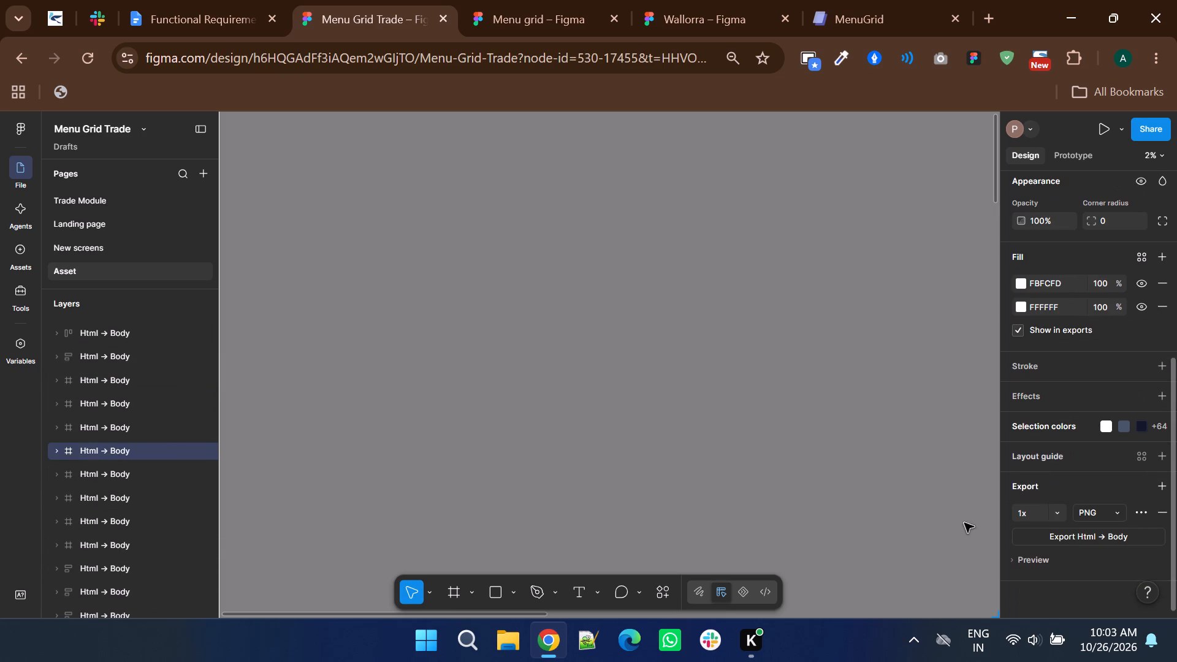
pyautogui.scroll(-18, 955, 538)
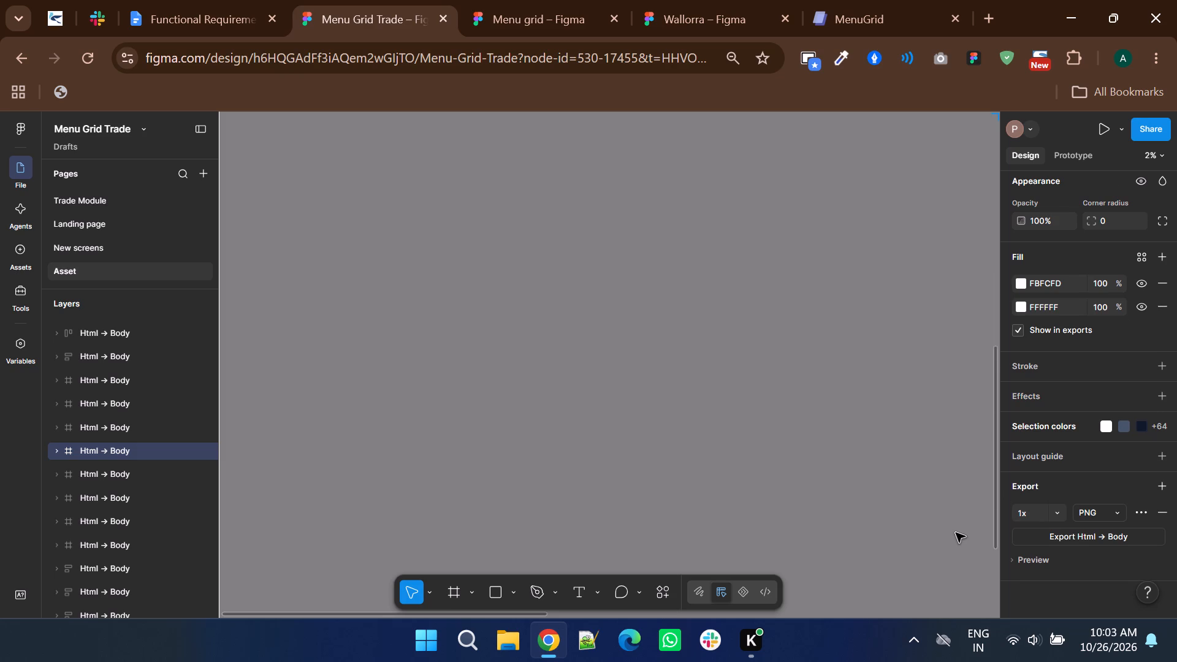
pyautogui.scroll(-4, 956, 533)
pyautogui.scroll(3, 956, 533)
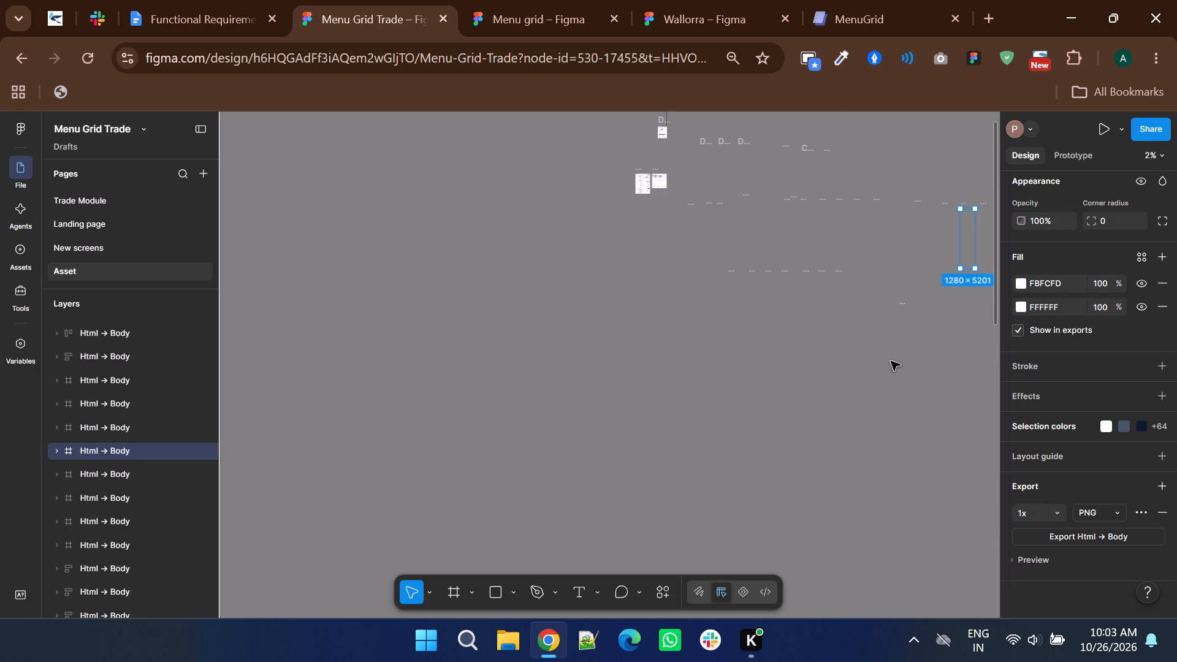
pyautogui.scroll(1, 648, 411)
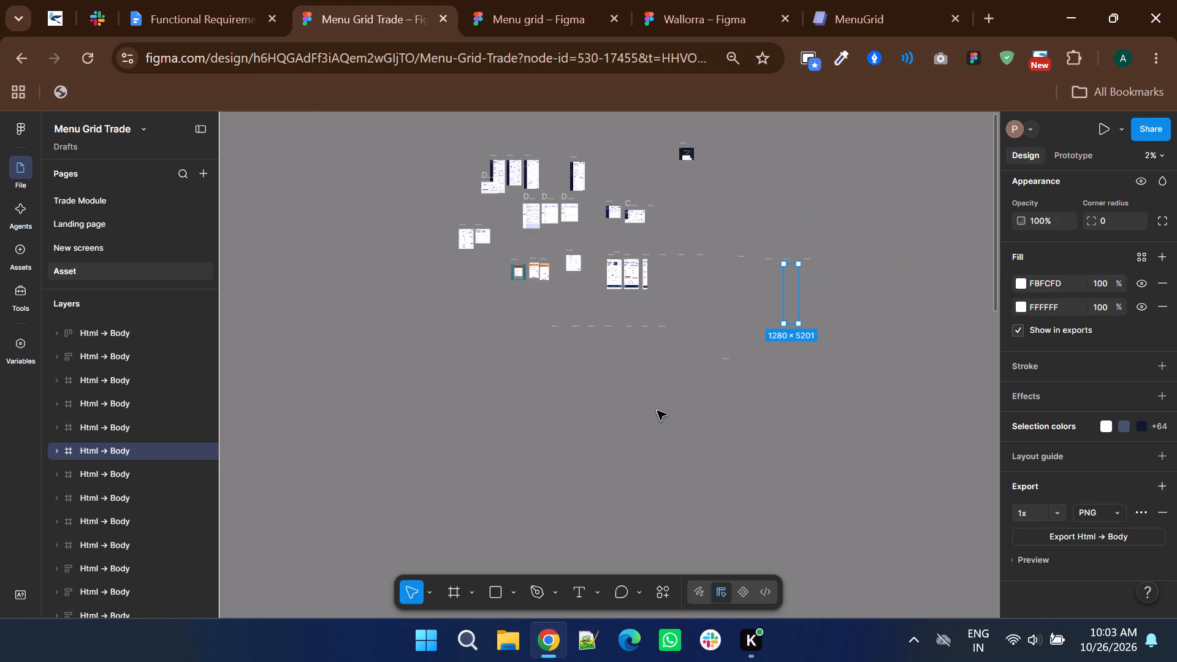
pyautogui.click(657, 411)
pyautogui.scroll(1, 595, 420)
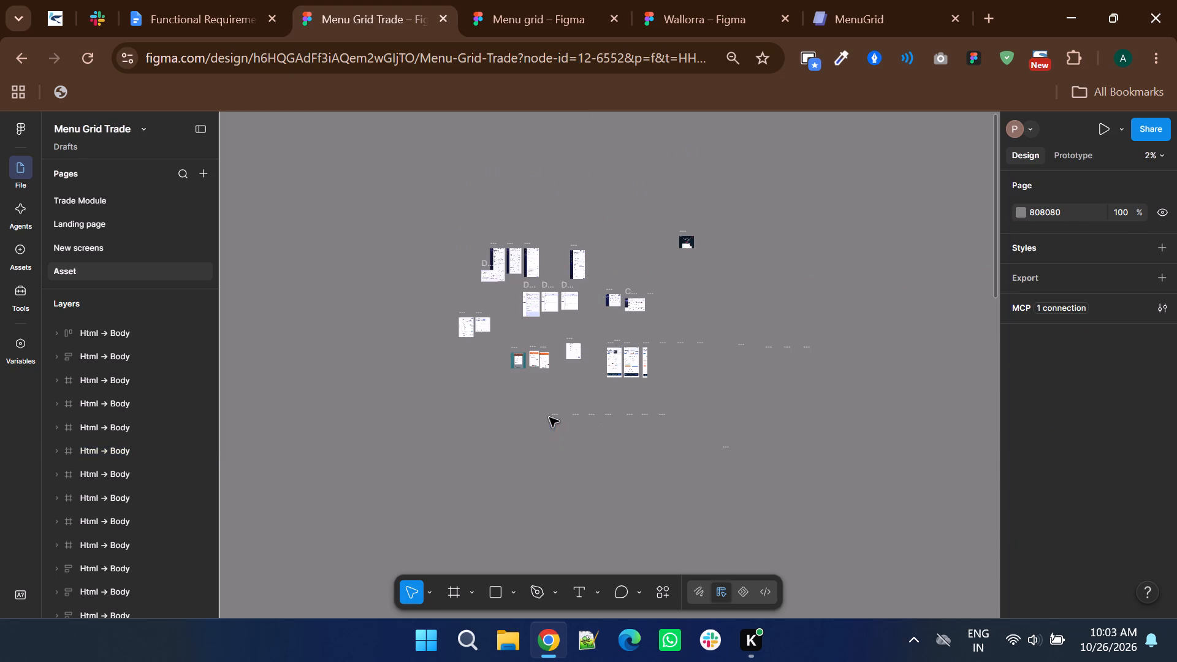
pyautogui.keyDown('ctrl'); pyautogui.scroll(-2, 549, 417); pyautogui.keyUp('ctrl')
pyautogui.scroll(-1, 550, 389)
pyautogui.keyDown('shift'); pyautogui.scroll(-1, 550, 389); pyautogui.keyUp('shift')
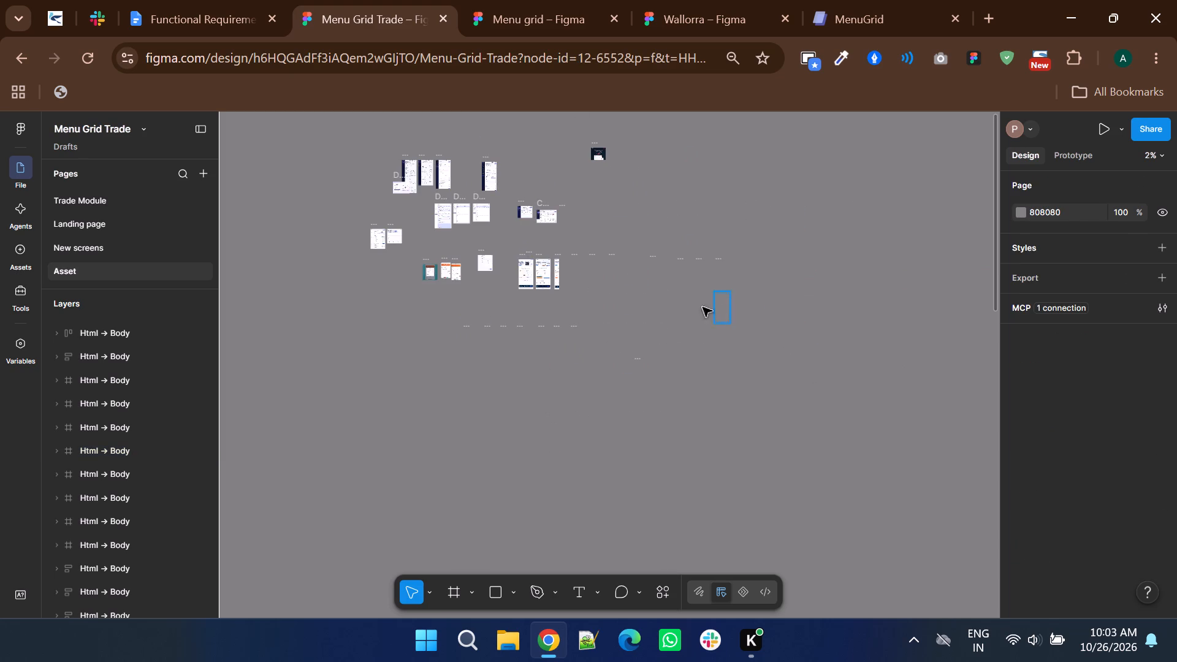
pyautogui.keyDown('ctrl'); pyautogui.scroll(5, 668, 296); pyautogui.keyUp('ctrl')
pyautogui.keyDown('ctrl'); pyautogui.scroll(-8, 668, 295); pyautogui.keyUp('ctrl')
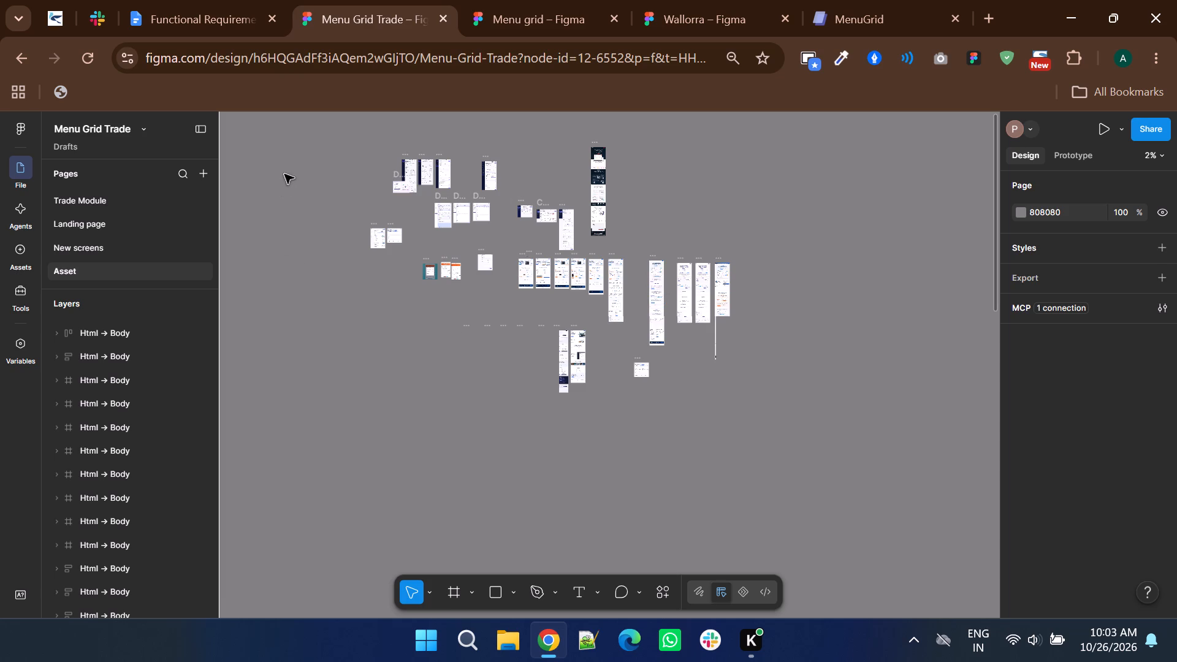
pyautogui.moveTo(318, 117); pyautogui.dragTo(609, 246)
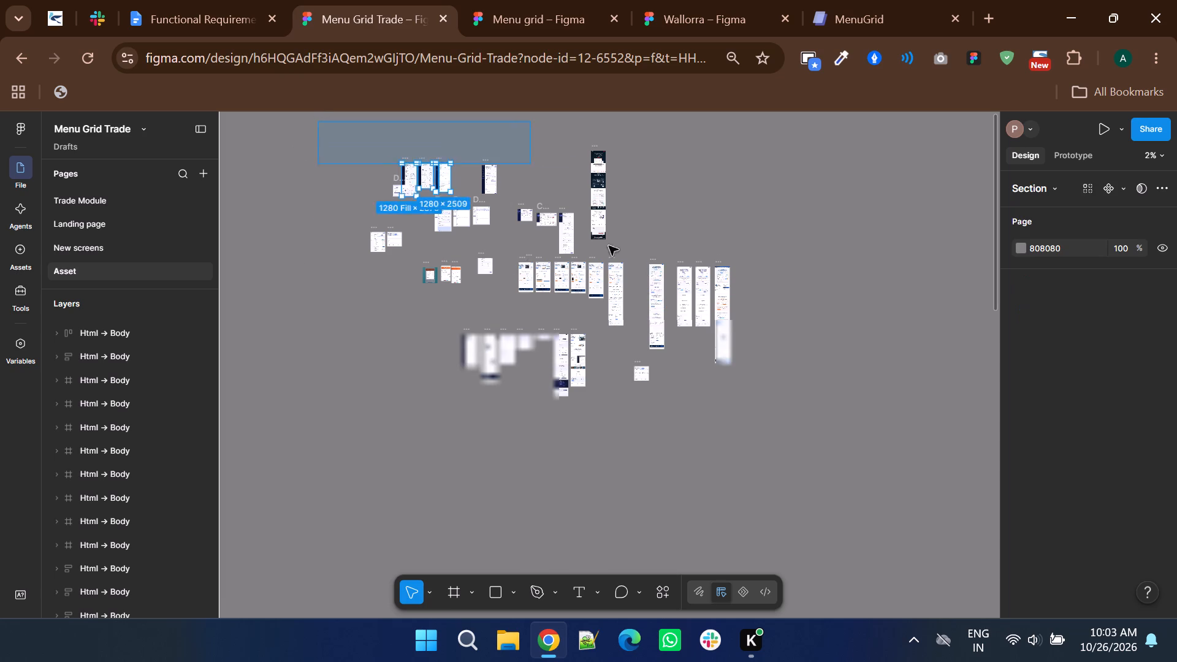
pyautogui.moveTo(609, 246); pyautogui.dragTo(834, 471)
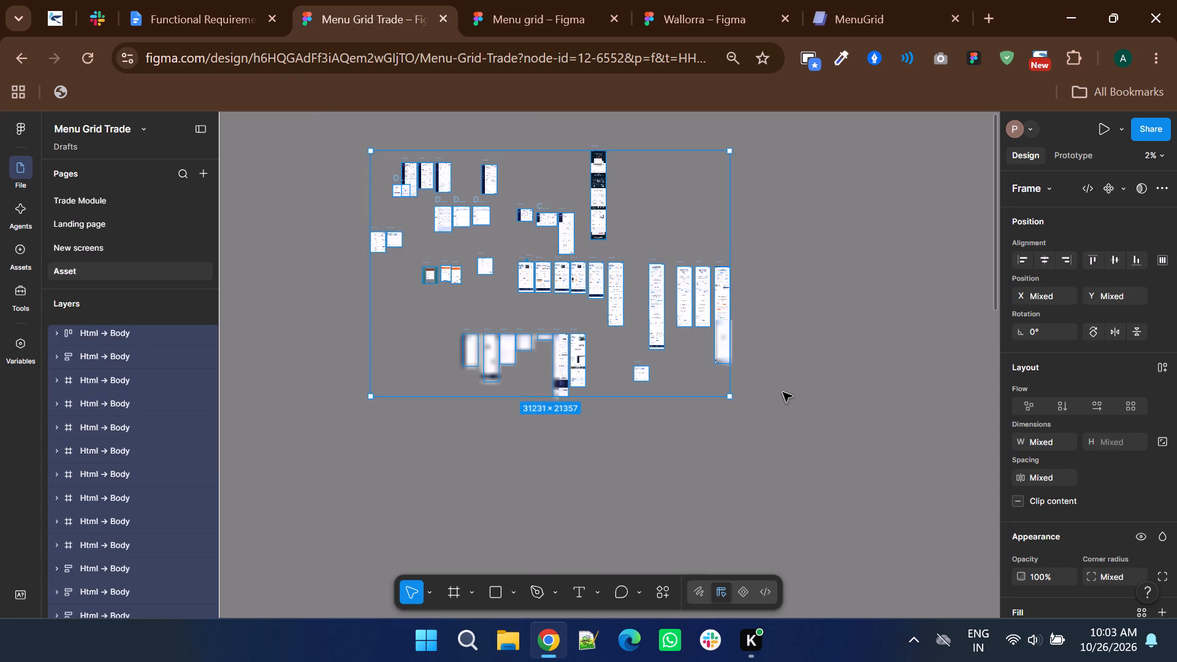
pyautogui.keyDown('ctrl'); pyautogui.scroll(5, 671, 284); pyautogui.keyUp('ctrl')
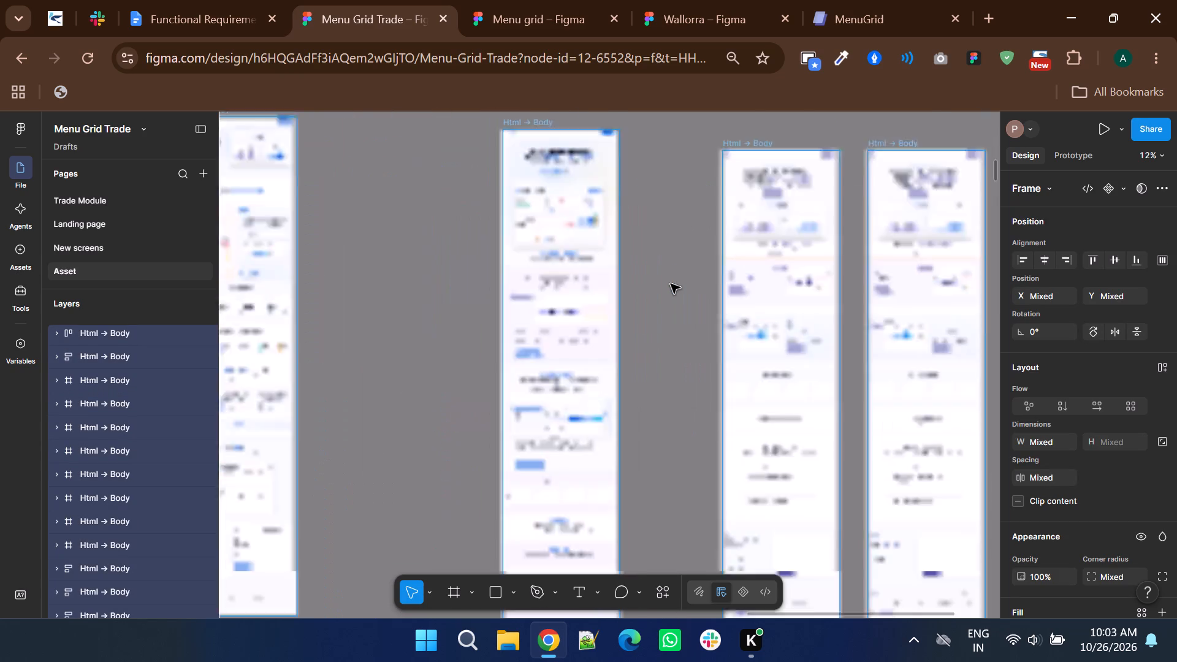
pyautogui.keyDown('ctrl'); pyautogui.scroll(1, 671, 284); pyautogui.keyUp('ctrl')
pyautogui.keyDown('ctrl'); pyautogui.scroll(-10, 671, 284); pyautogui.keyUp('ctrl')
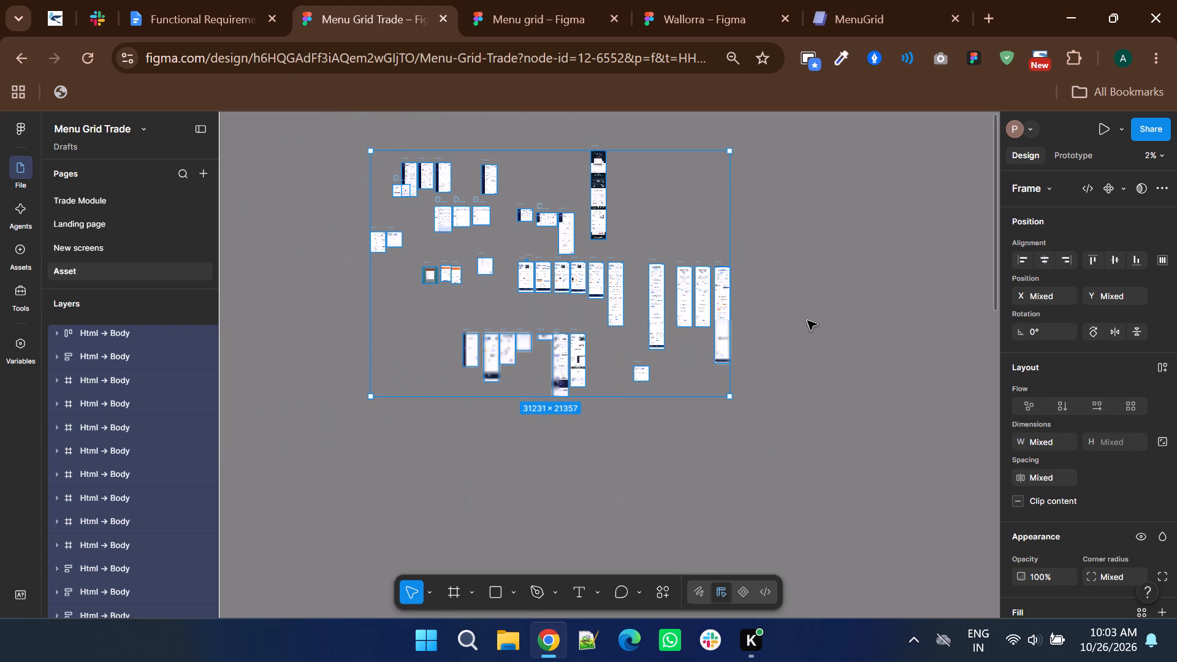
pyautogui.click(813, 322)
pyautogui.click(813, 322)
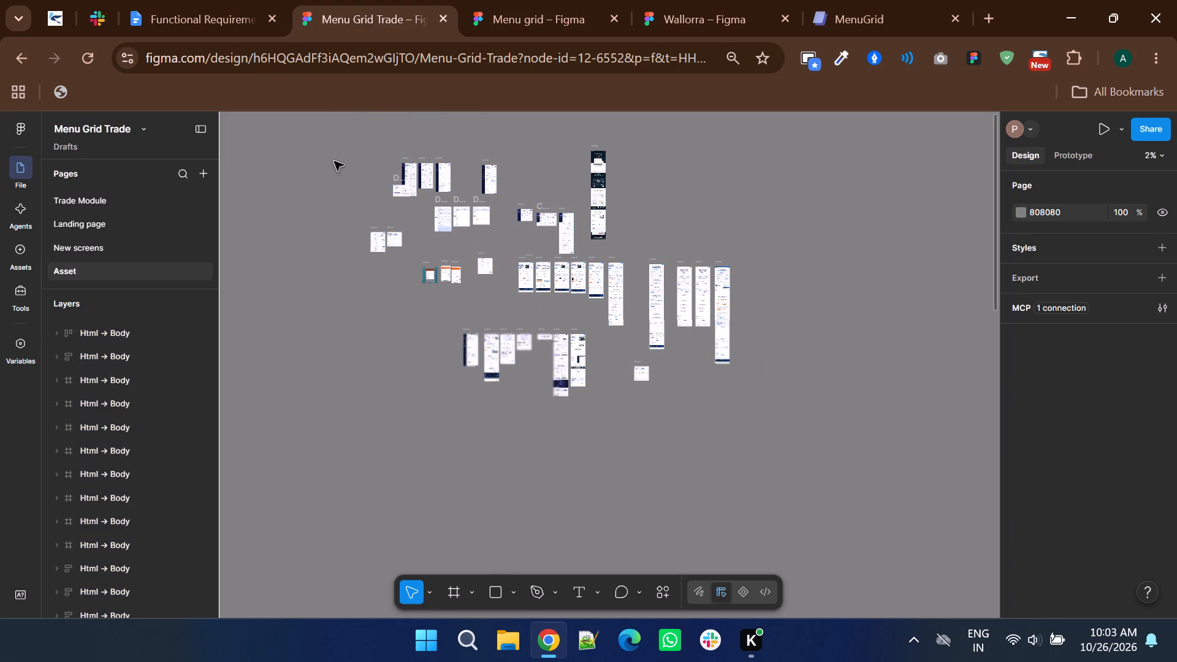
# Cut the entire cluster of design frames from the Asset page's canvas.
pyautogui.moveTo(334, 131); pyautogui.dragTo(755, 478)
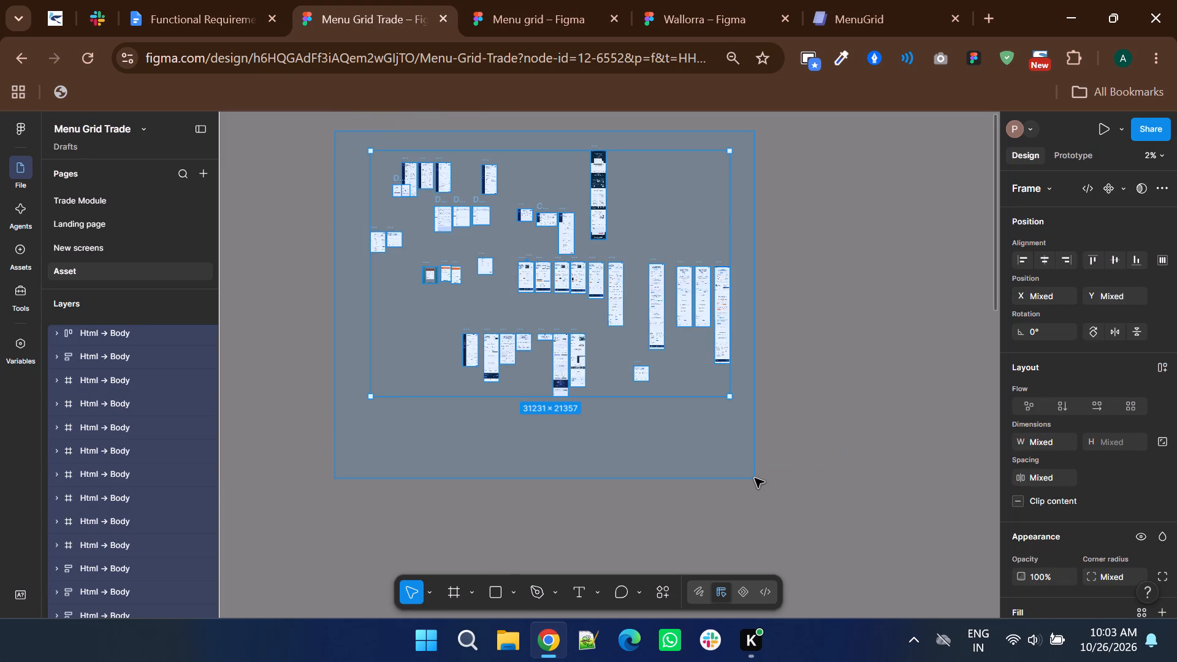
pyautogui.moveTo(755, 478); pyautogui.dragTo(789, 460)
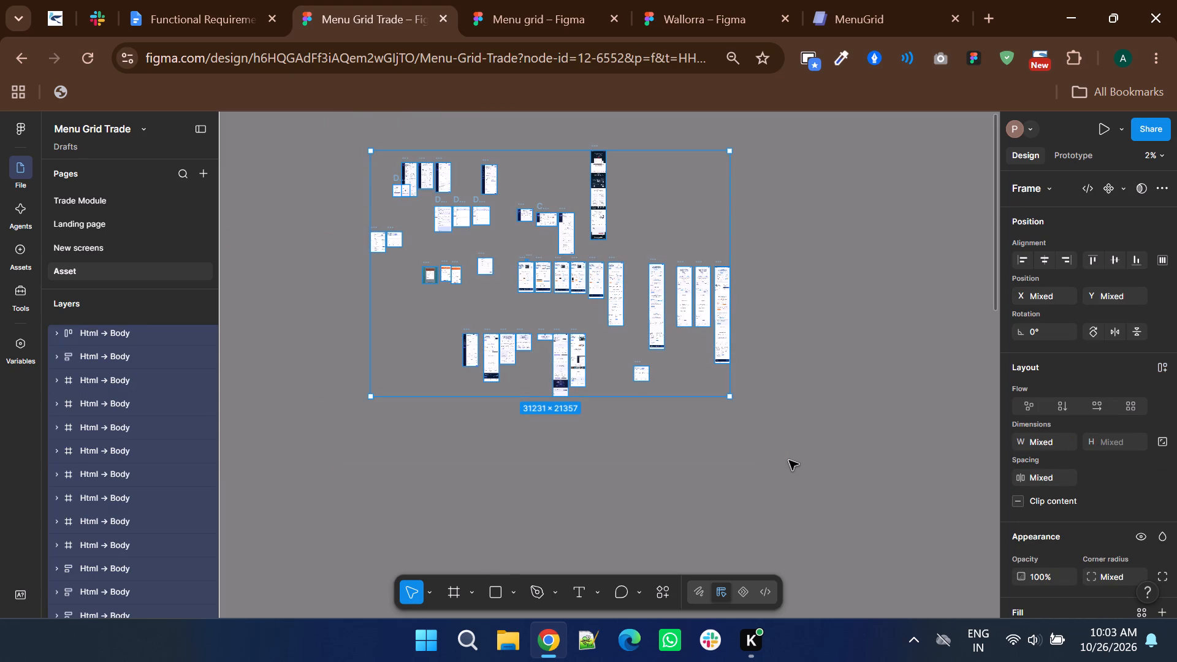
pyautogui.hotkey('ctrl', 'x')
# Locate the remaining Mockups Column Left frame on the Asset page's canvas.
pyautogui.keyDown('shift'); pyautogui.scroll(9, 698, 478); pyautogui.keyUp('shift')
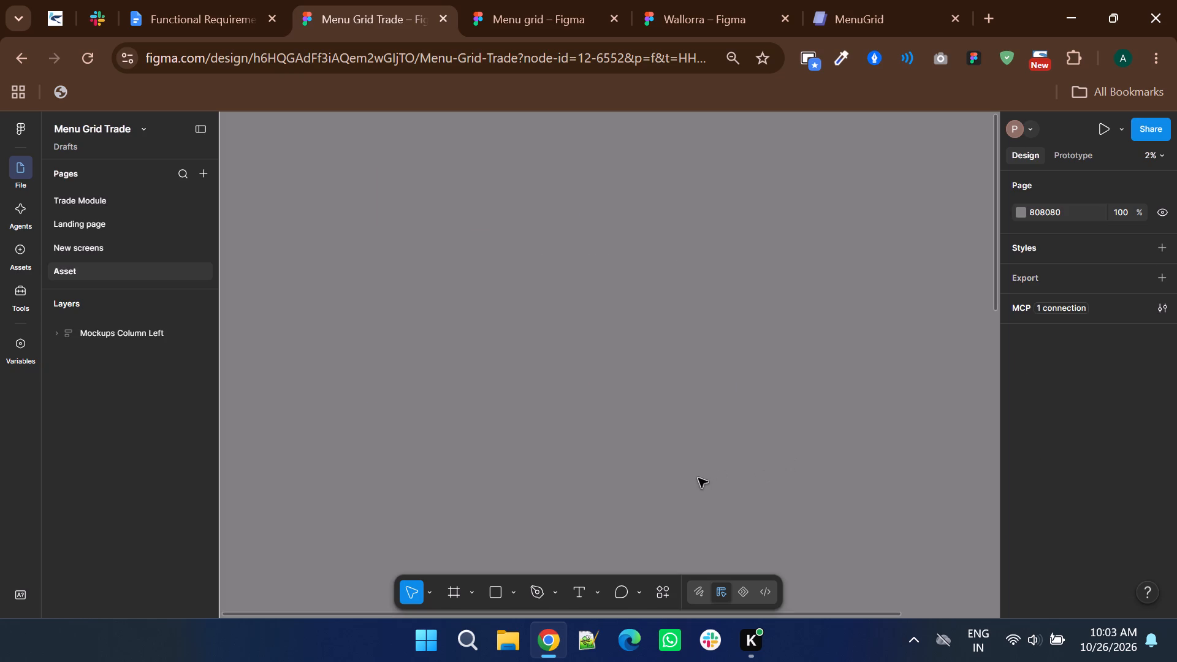
pyautogui.keyDown('shift'); pyautogui.scroll(20, 698, 478); pyautogui.keyUp('shift')
pyautogui.keyDown('shift'); pyautogui.scroll(5, 698, 478); pyautogui.keyUp('shift')
pyautogui.keyDown('shift'); pyautogui.scroll(-1, 691, 478); pyautogui.keyUp('shift')
pyautogui.keyDown('shift'); pyautogui.scroll(2, 691, 478); pyautogui.keyUp('shift')
pyautogui.keyDown('shift'); pyautogui.scroll(-1, 691, 478); pyautogui.keyUp('shift')
pyautogui.keyDown('shift'); pyautogui.scroll(2, 691, 478); pyautogui.keyUp('shift')
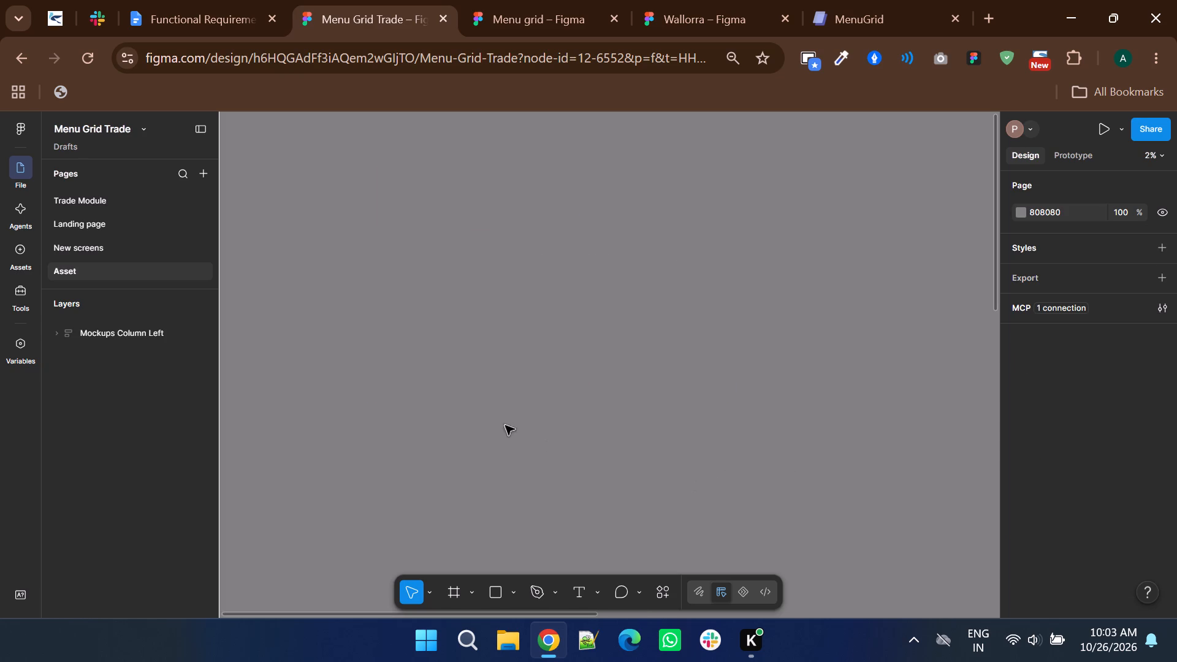
pyautogui.scroll(20, 500, 425)
pyautogui.scroll(-11, 455, 441)
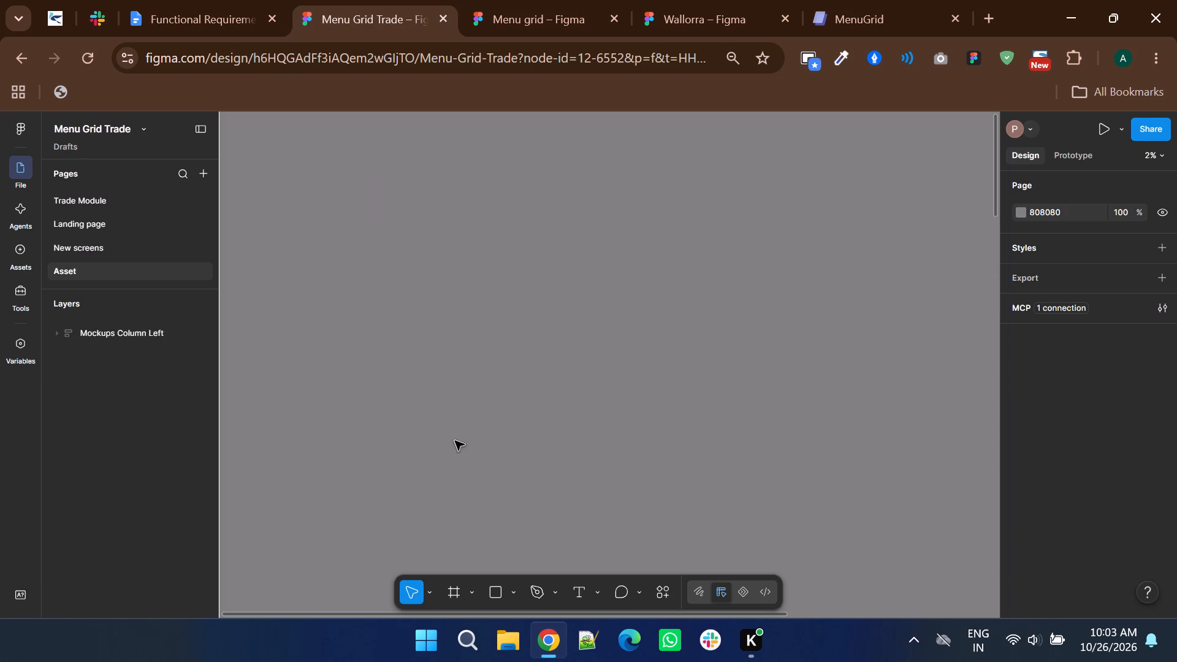
pyautogui.click(134, 338)
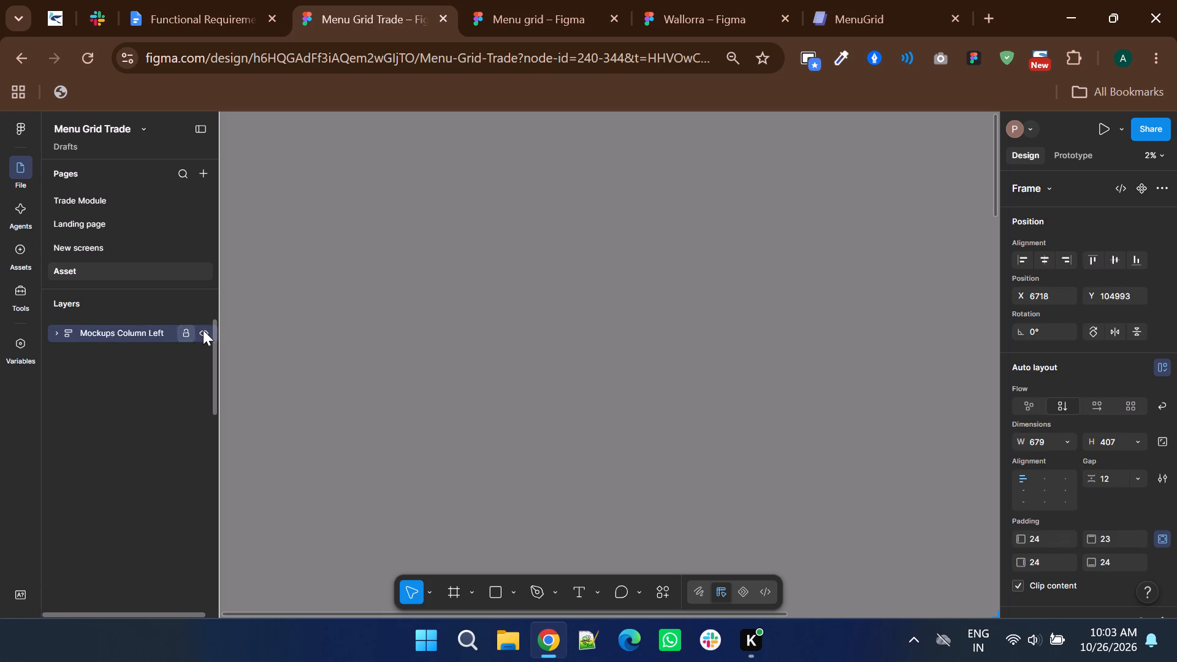
pyautogui.scroll(-17, 703, 425)
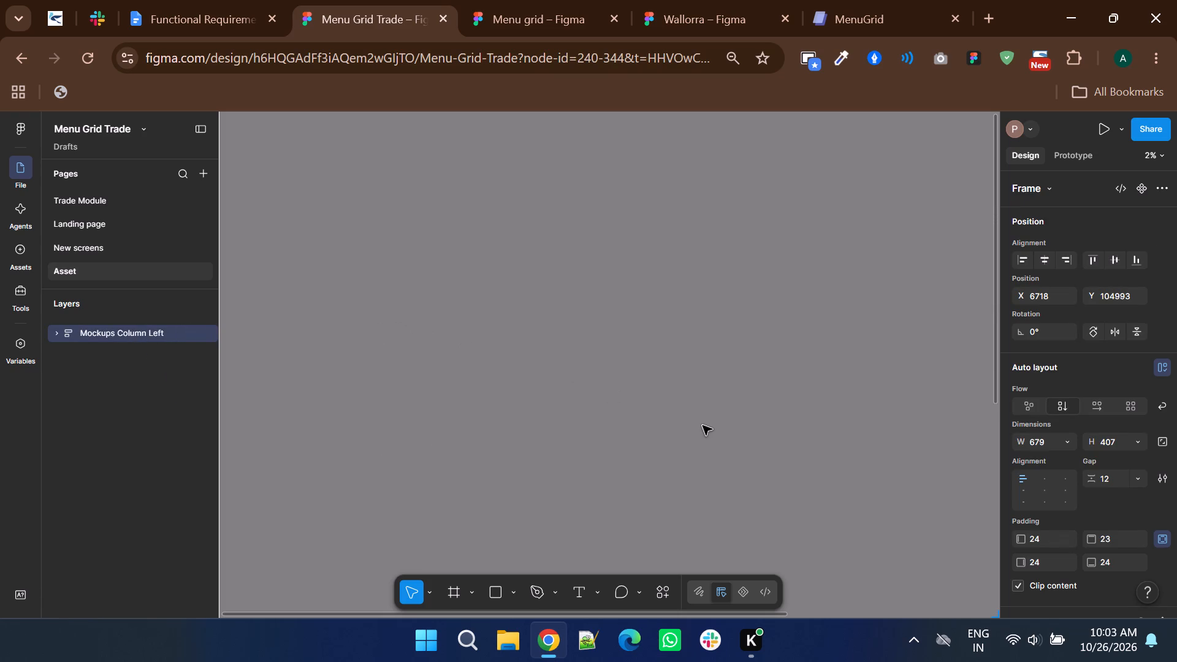
pyautogui.scroll(-7, 703, 425)
pyautogui.keyDown('shift'); pyautogui.scroll(-3, 702, 401); pyautogui.keyUp('shift')
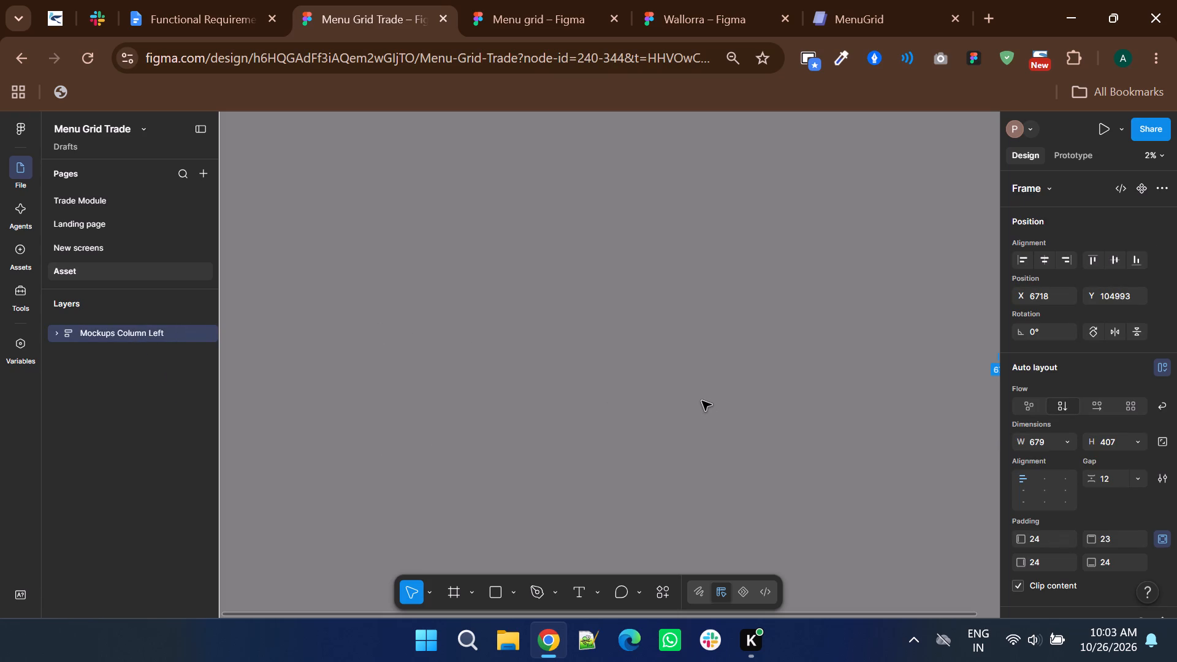
pyautogui.keyDown('shift'); pyautogui.scroll(-3, 702, 401); pyautogui.keyUp('shift')
pyautogui.keyDown('ctrl'); pyautogui.scroll(6, 750, 362); pyautogui.keyUp('ctrl')
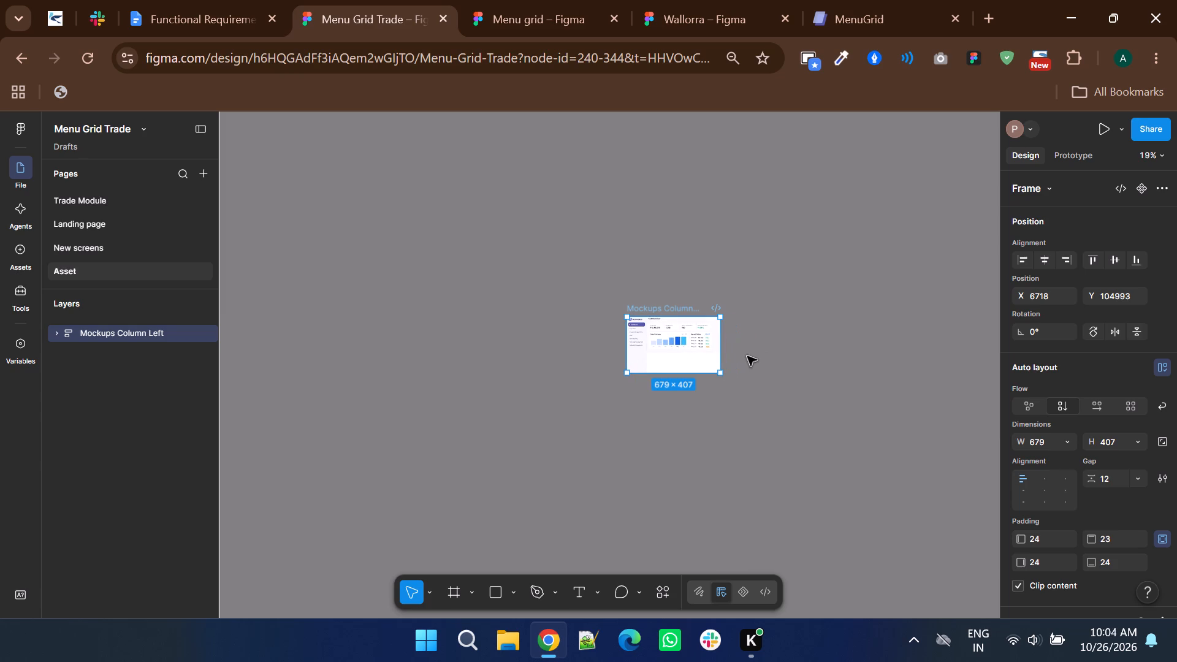
# Paste the cut design frames back onto the Asset page's canvas around the Mockups Column Left frame.
pyautogui.click(624, 411)
pyautogui.keyDown('ctrl'); pyautogui.scroll(-2, 601, 348); pyautogui.keyUp('ctrl')
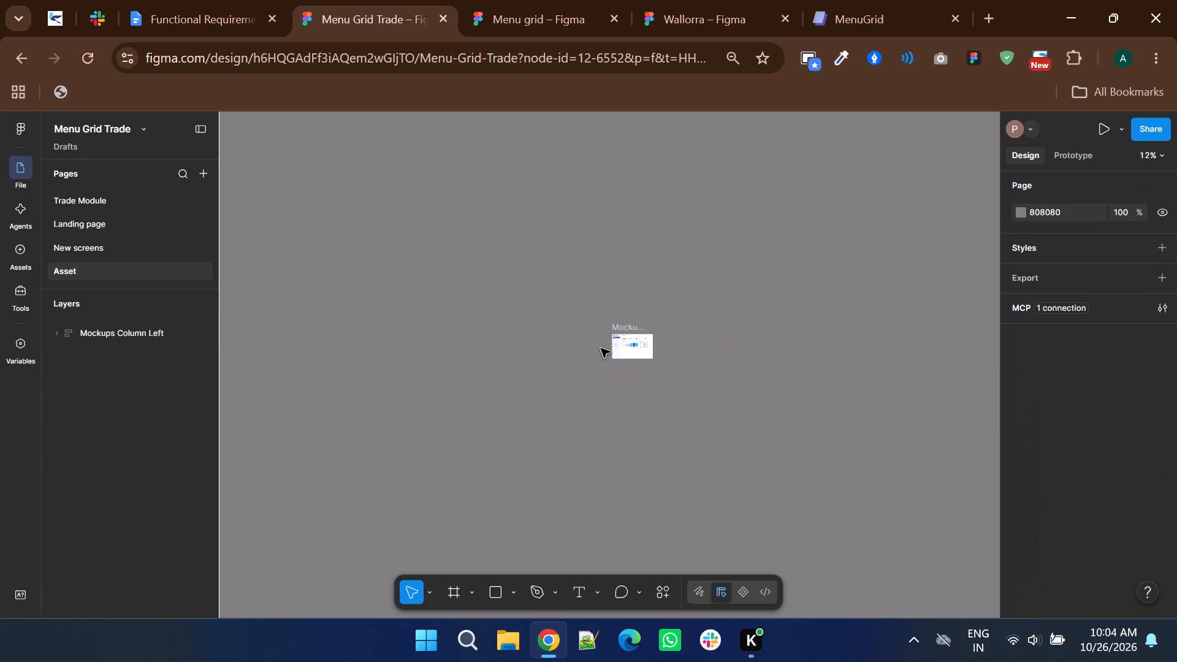
pyautogui.keyDown('ctrl'); pyautogui.scroll(-2, 601, 348); pyautogui.keyUp('ctrl')
pyautogui.rightClick(595, 278)
pyautogui.click(617, 281)
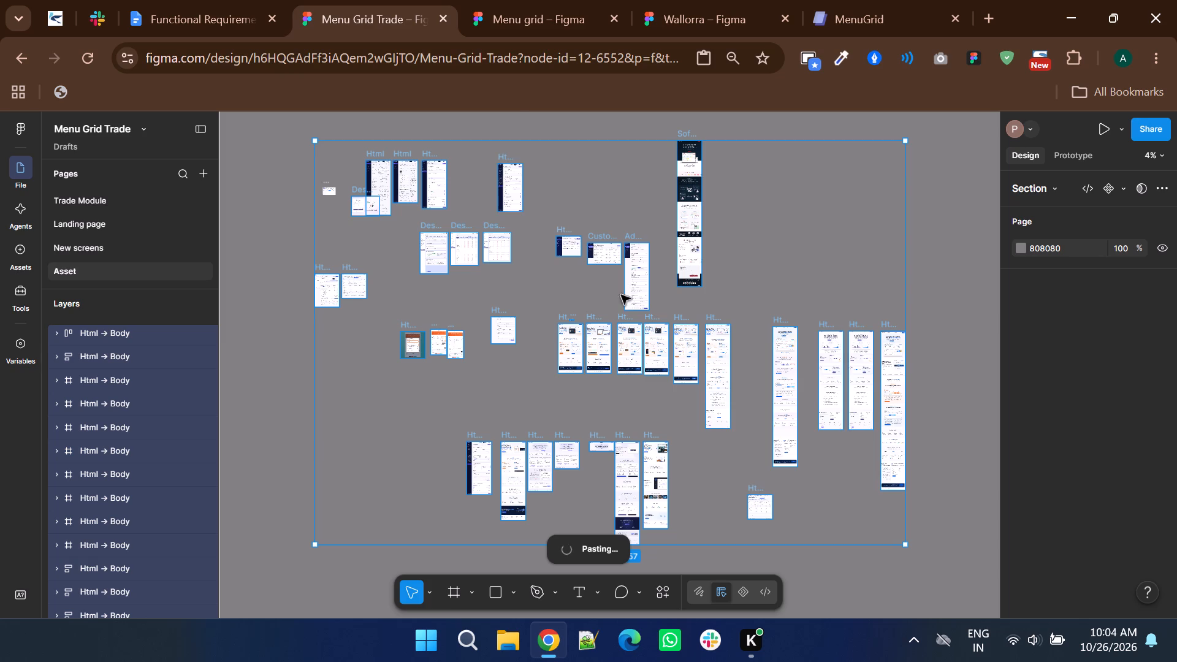
pyautogui.scroll(-4, 595, 374)
pyautogui.keyDown('ctrl'); pyautogui.scroll(-6, 607, 380); pyautogui.keyUp('ctrl')
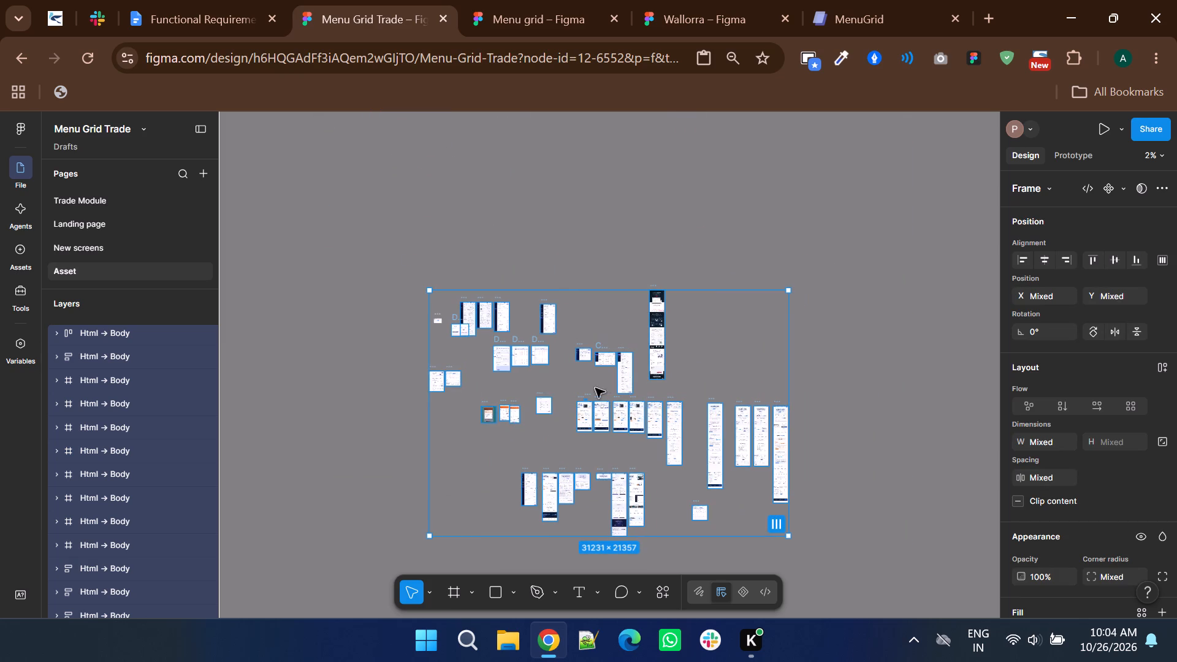
# Move the pasted cluster of frames clear of the Mockups Column Left frame, to its right on the canvas.
pyautogui.moveTo(570, 409); pyautogui.dragTo(751, 376)
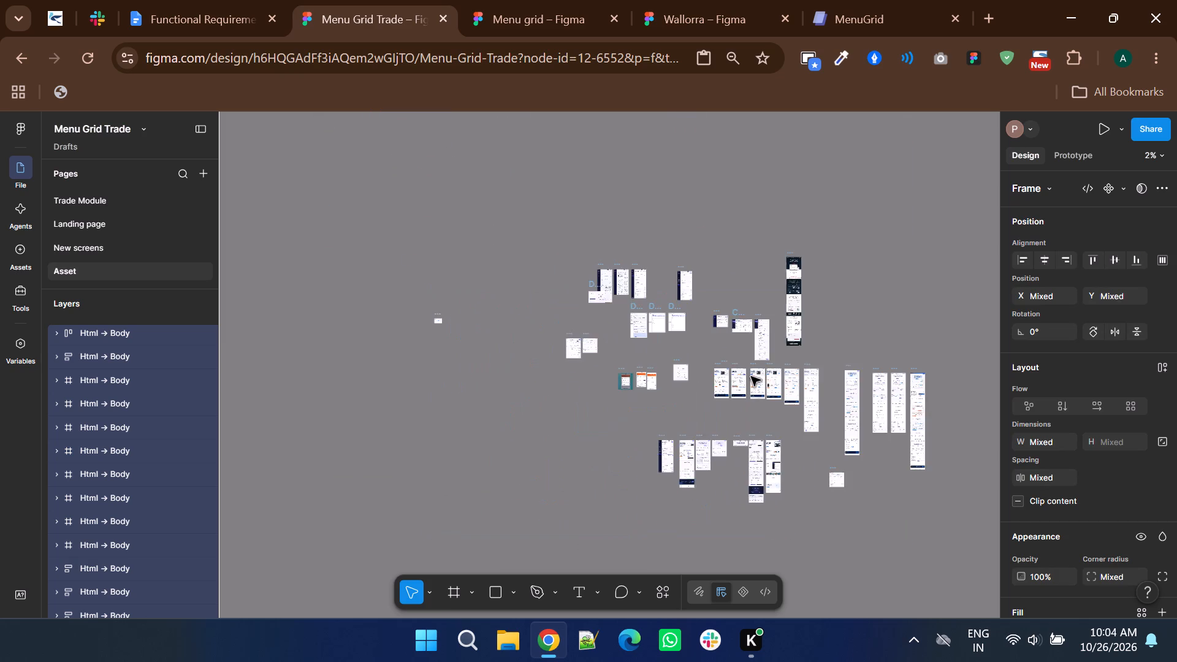
pyautogui.moveTo(751, 376); pyautogui.dragTo(636, 390)
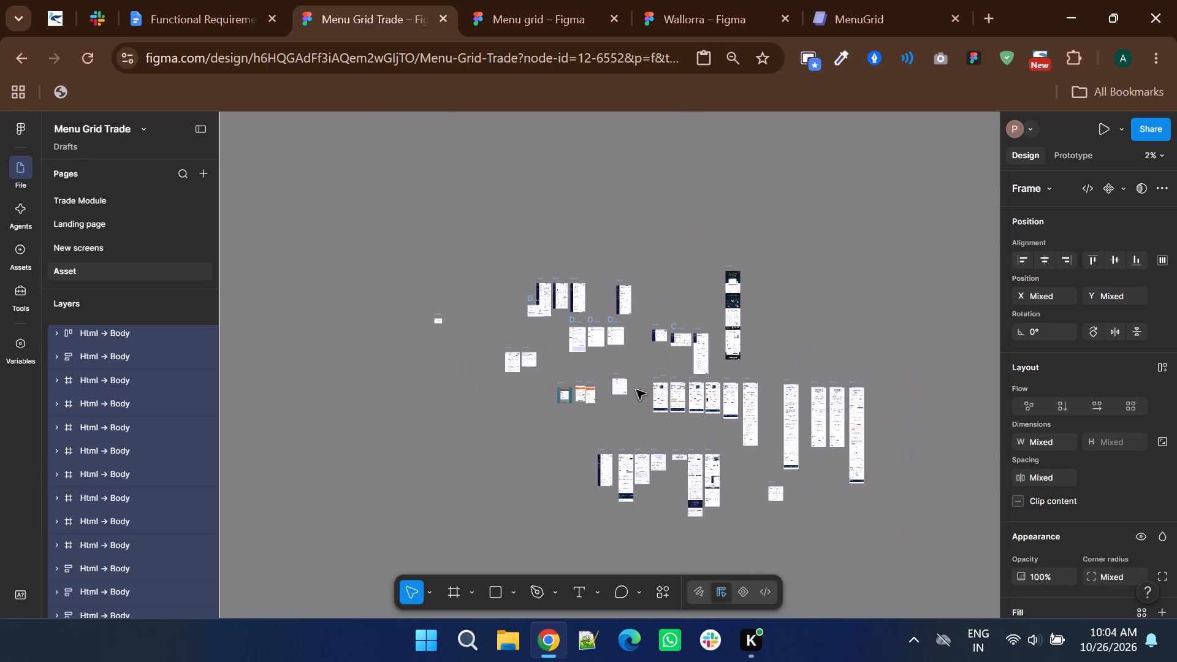
pyautogui.moveTo(636, 390); pyautogui.dragTo(635, 390)
pyautogui.click(430, 368)
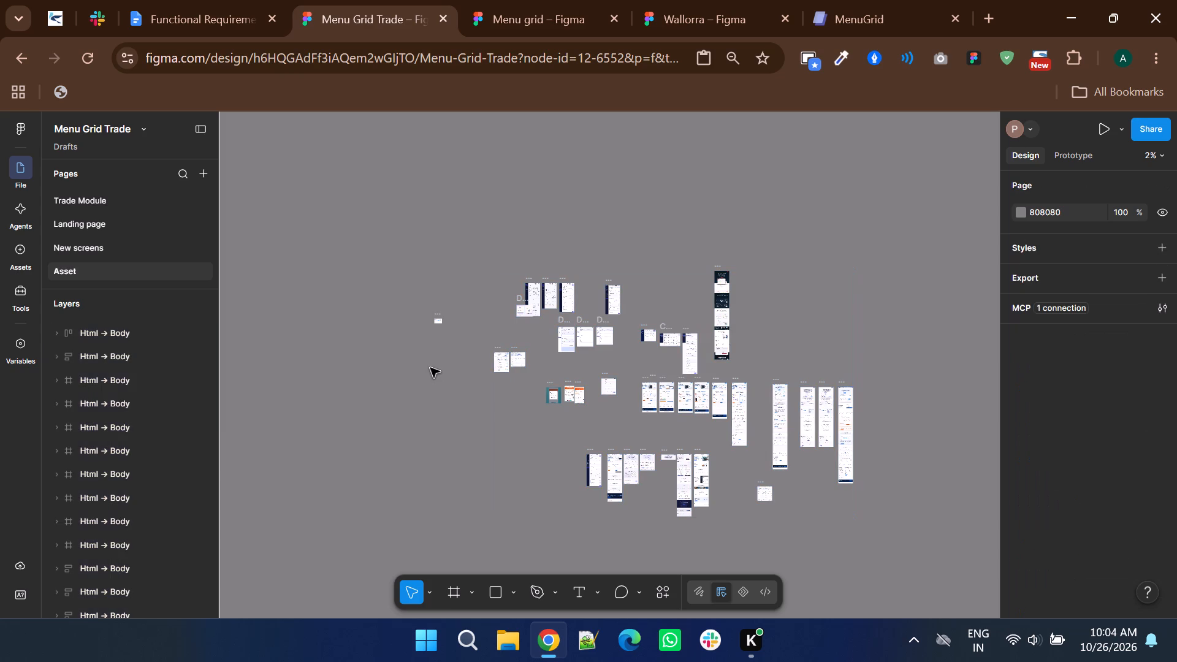
# Cut all the designs from the Asset page's canvas, including the Mockups Column Left frame.
pyautogui.scroll(3, 441, 327)
pyautogui.scroll(-2, 411, 442)
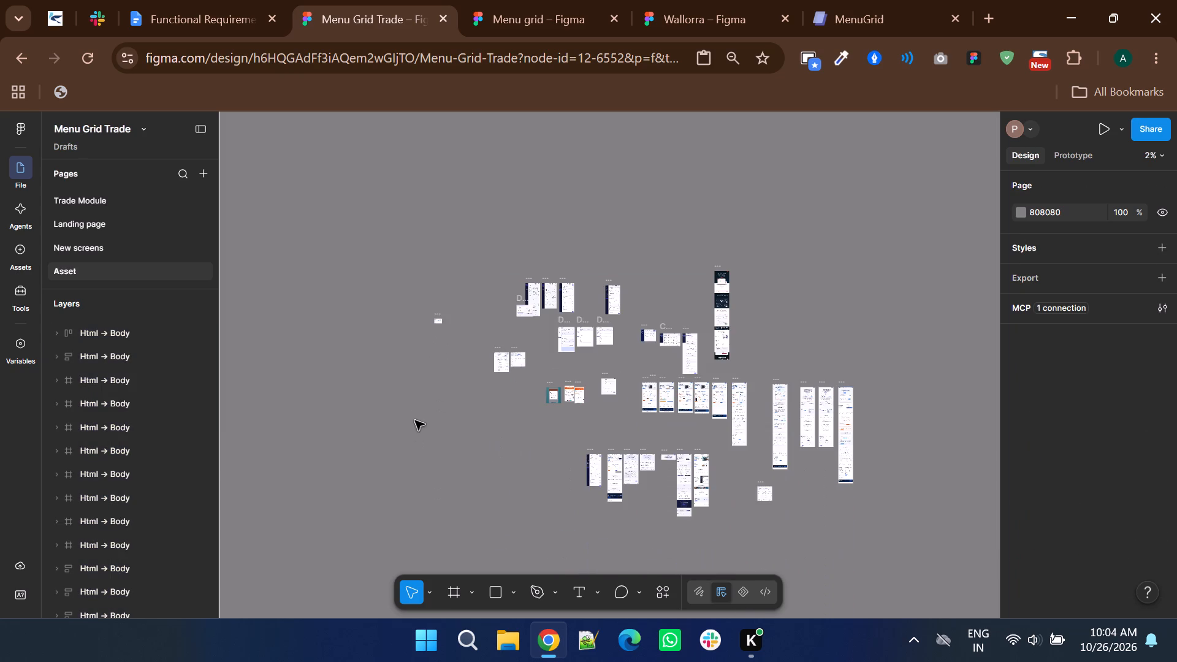
pyautogui.keyDown('ctrl'); pyautogui.scroll(7, 424, 338); pyautogui.keyUp('ctrl')
pyautogui.keyDown('ctrl'); pyautogui.scroll(-5, 457, 313); pyautogui.keyUp('ctrl')
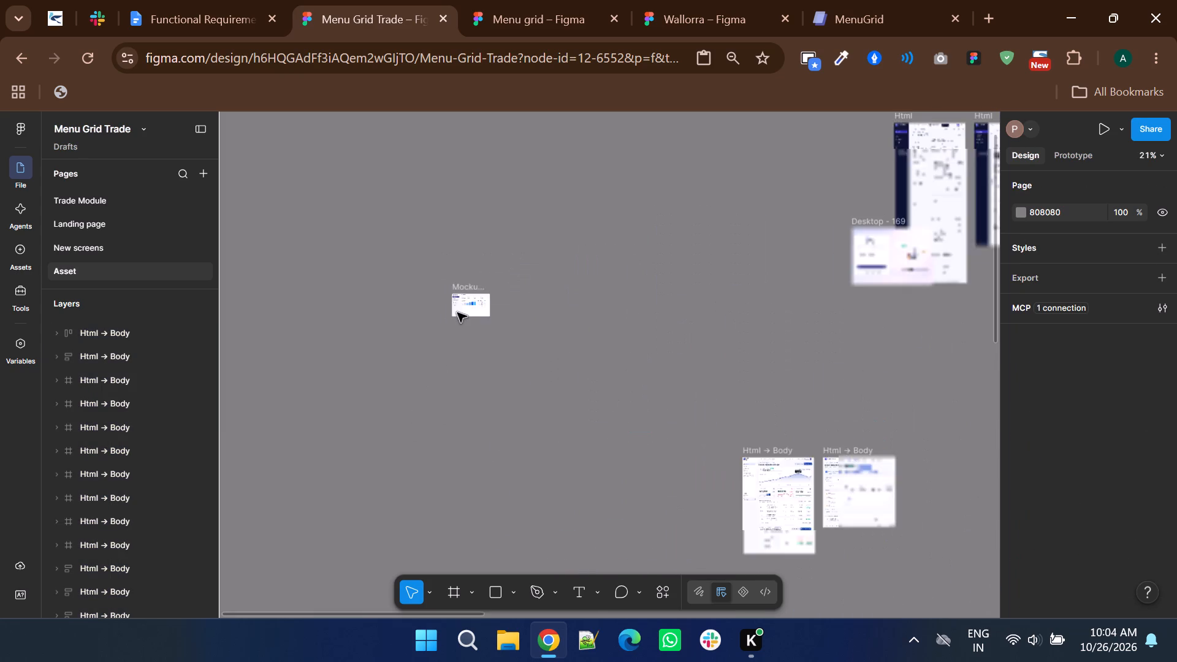
pyautogui.keyDown('ctrl'); pyautogui.scroll(-11, 457, 313); pyautogui.keyUp('ctrl')
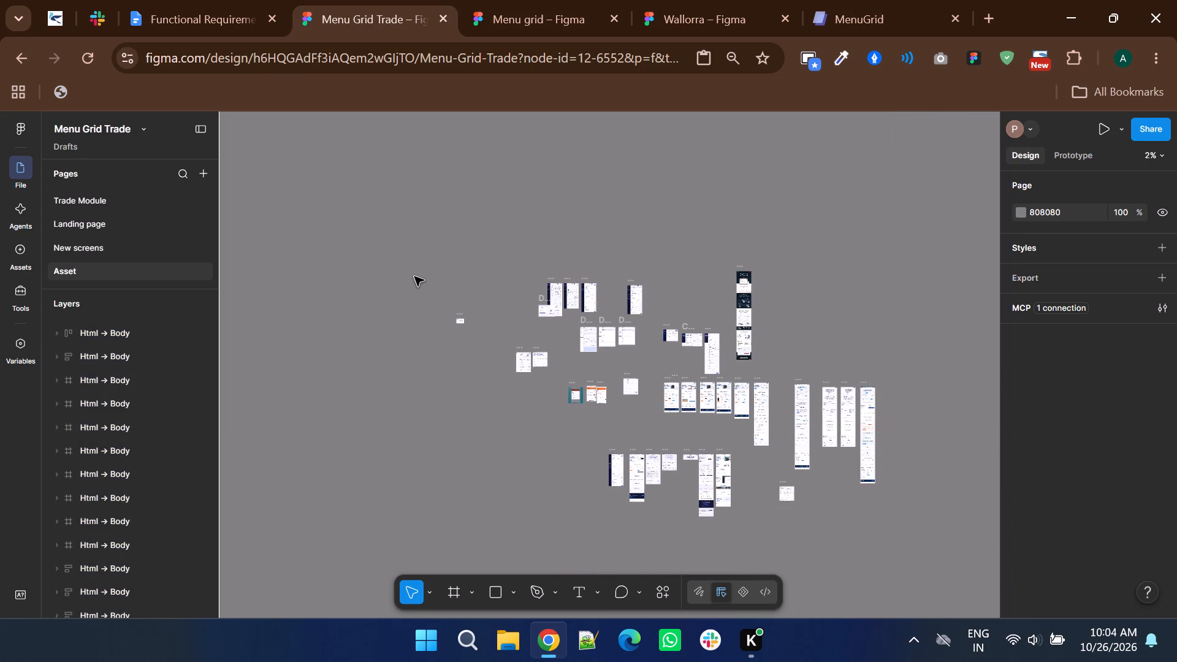
pyautogui.click(414, 270)
pyautogui.moveTo(375, 210); pyautogui.dragTo(471, 256)
pyautogui.moveTo(471, 256); pyautogui.dragTo(906, 536)
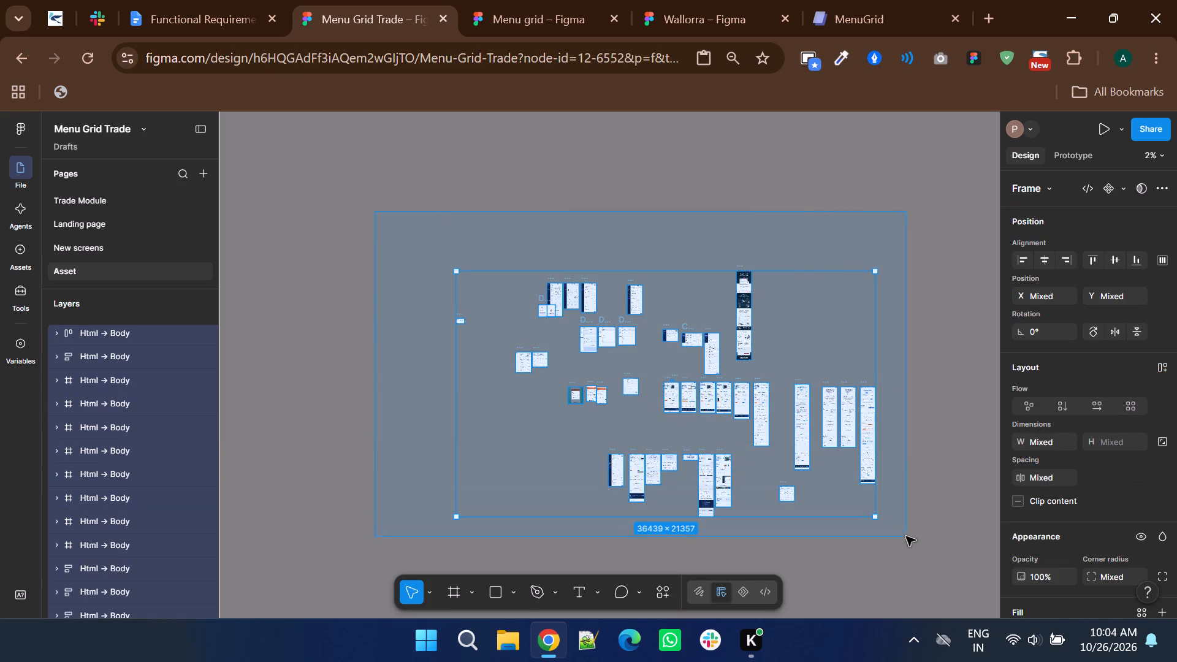
pyautogui.moveTo(906, 536); pyautogui.dragTo(922, 560)
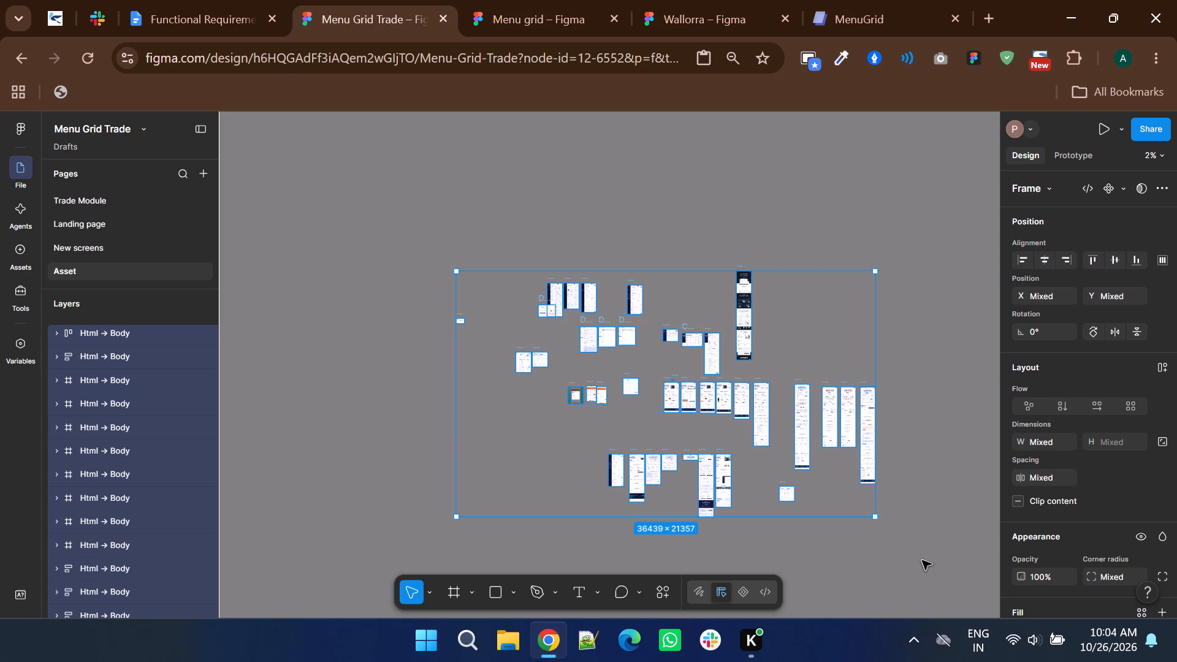
pyautogui.hotkey('ctrl', 'x')
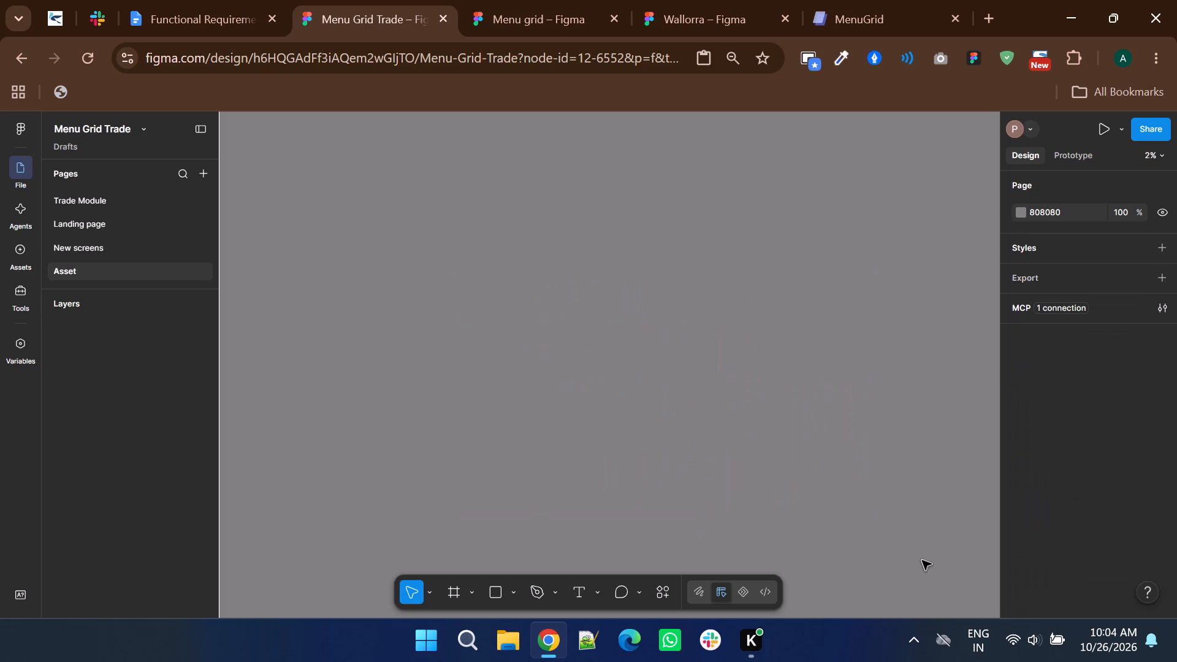
# Delete the emptied Asset page from the file.
pyautogui.rightClick(201, 270)
pyautogui.click(235, 406)
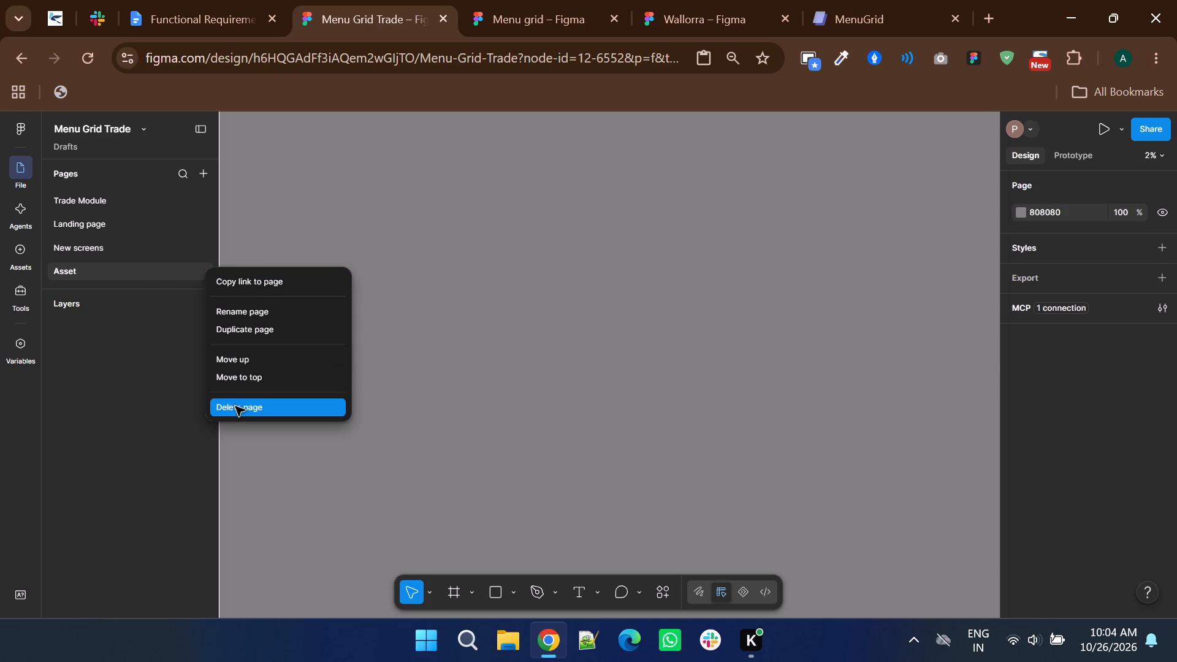
# Add a new page to the file and name it Asset.
pyautogui.click(200, 173)
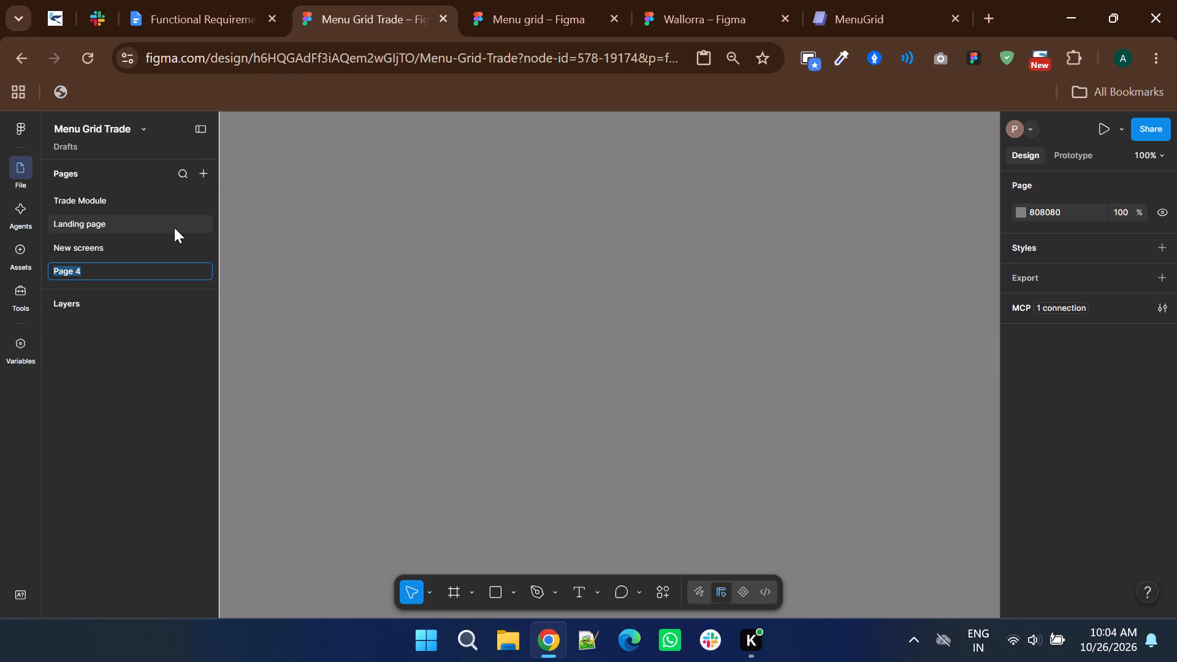
pyautogui.write('Asset')
pyautogui.press('Return')
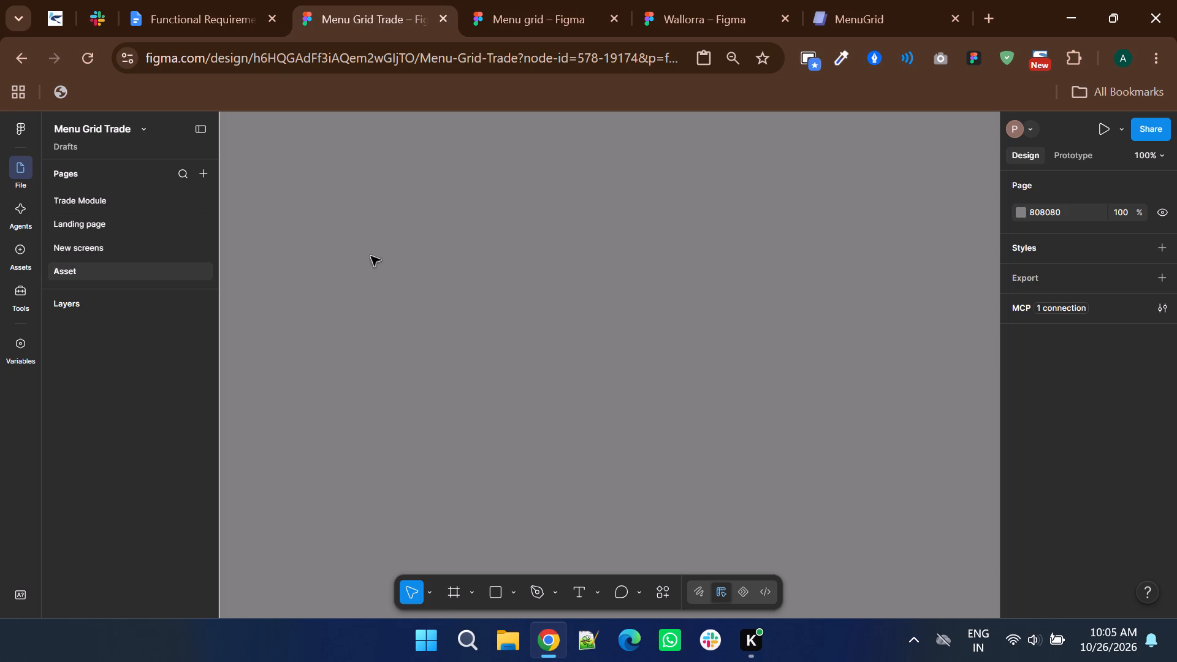
# Paste the whole cluster of cut designs onto the new Asset page's canvas and deselect it.
pyautogui.rightClick(462, 208)
pyautogui.click(498, 218)
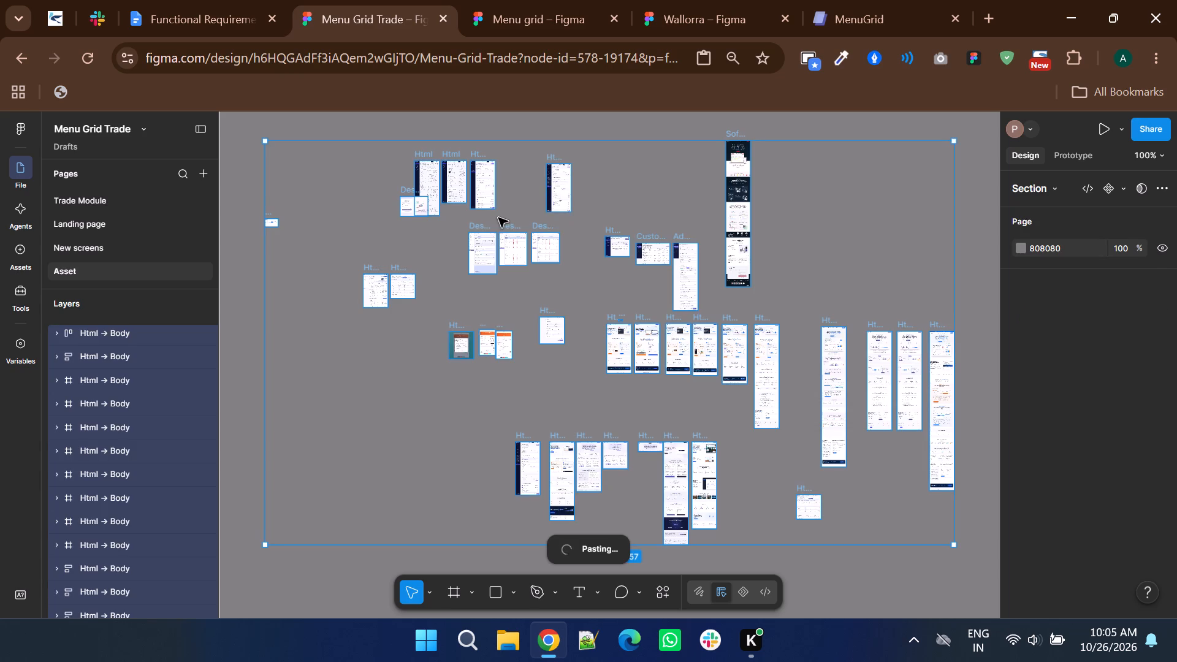
pyautogui.keyDown('ctrl'); pyautogui.scroll(-2, 440, 397); pyautogui.keyUp('ctrl')
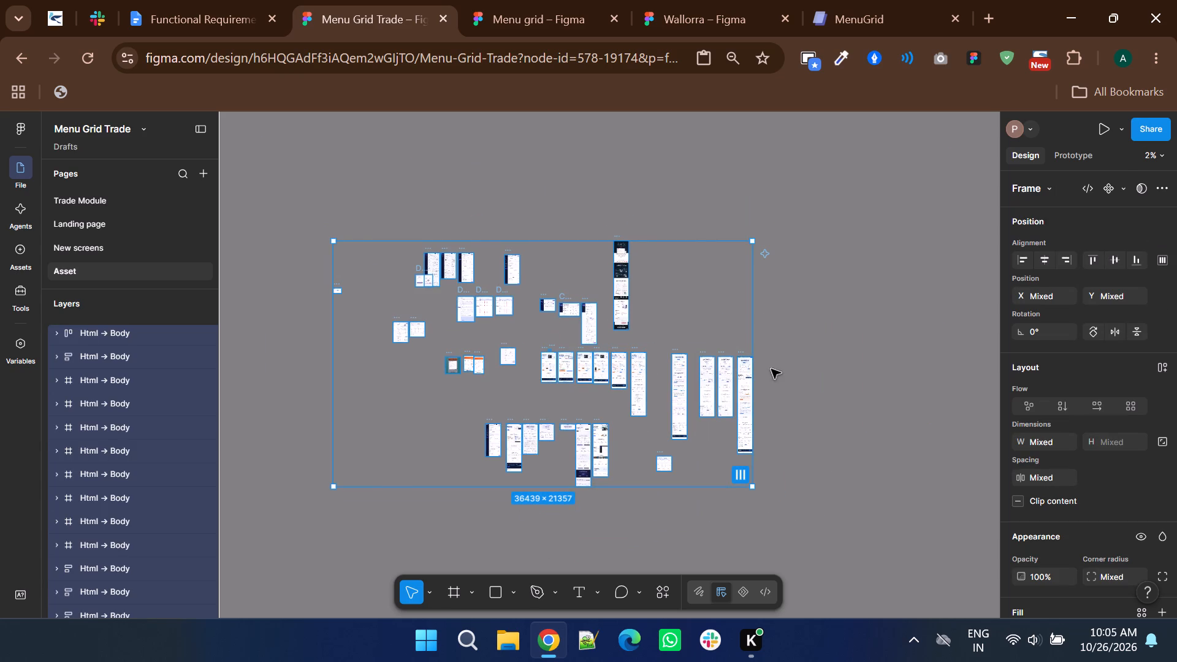
pyautogui.doubleClick(783, 373)
# Draw a closed, irregular many-sided outline about 34880 × 20032 with the Pen tool in the empty canvas beside the pasted designs.
pyautogui.keyDown('shift'); pyautogui.scroll(-4, 780, 373); pyautogui.keyUp('shift')
pyautogui.keyDown('shift'); pyautogui.scroll(-1, 575, 389); pyautogui.keyUp('shift')
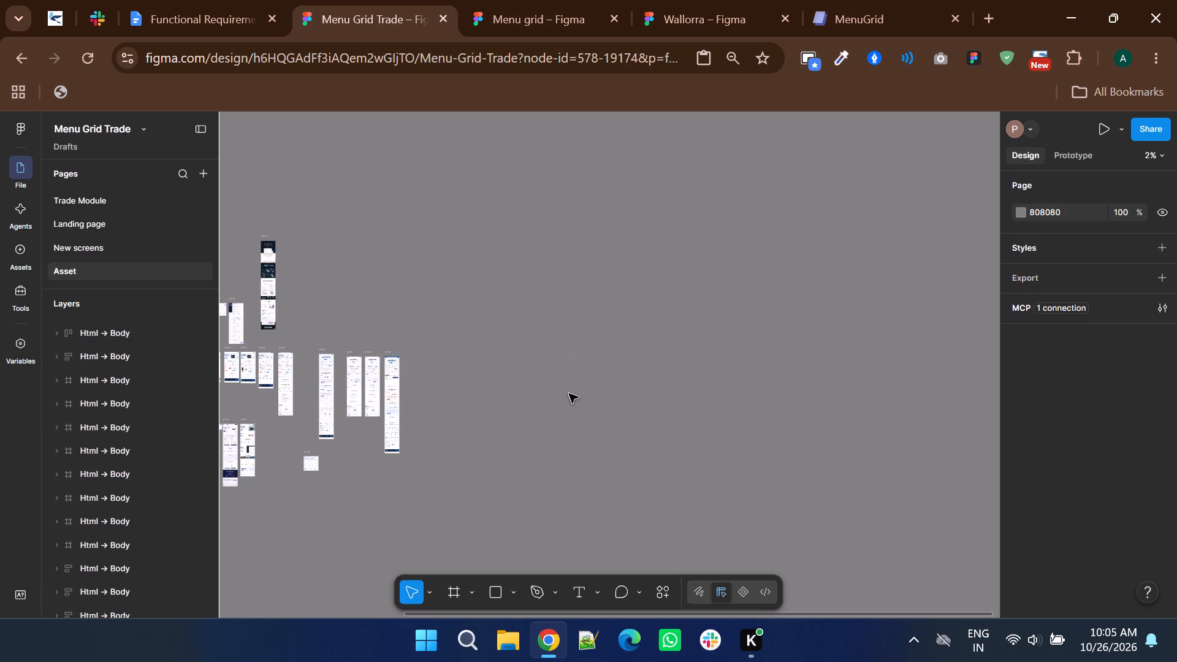
pyautogui.click(538, 590)
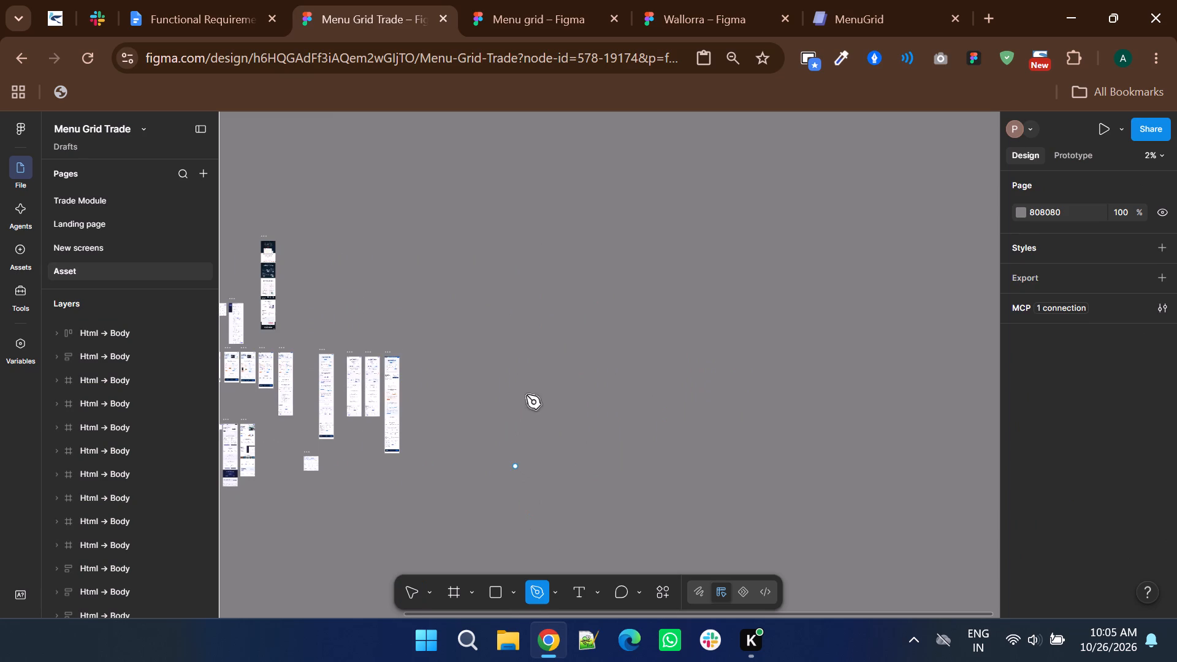
pyautogui.click(544, 269)
pyautogui.click(717, 295)
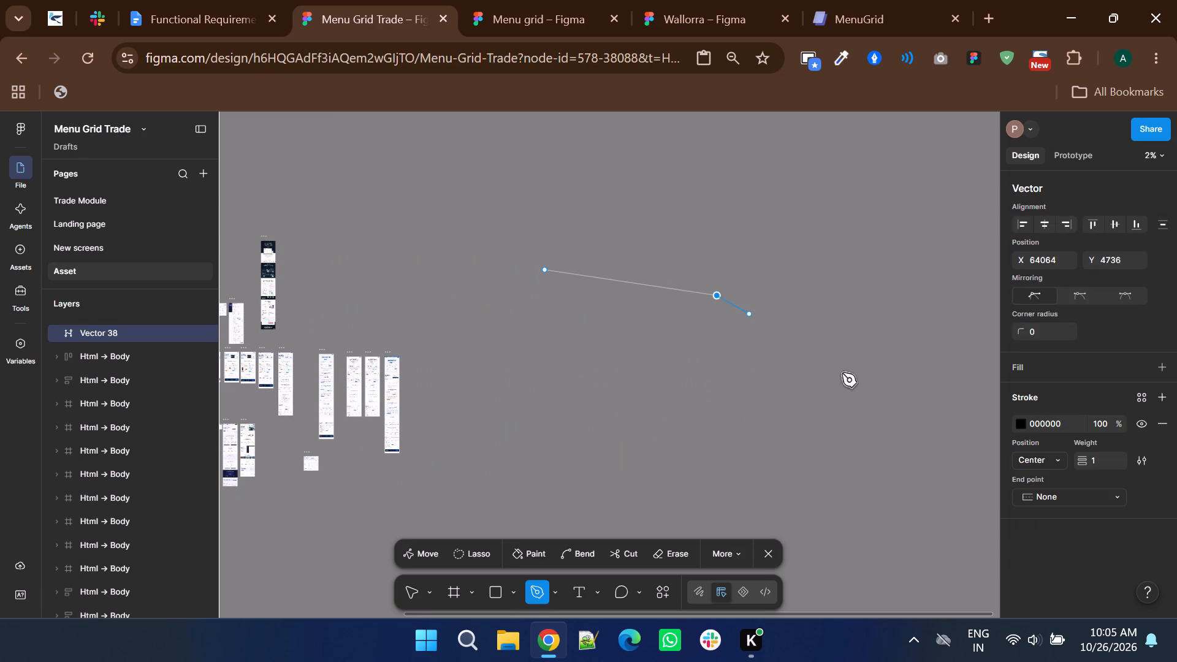
pyautogui.click(851, 379)
pyautogui.click(848, 441)
pyautogui.click(785, 478)
pyautogui.click(680, 500)
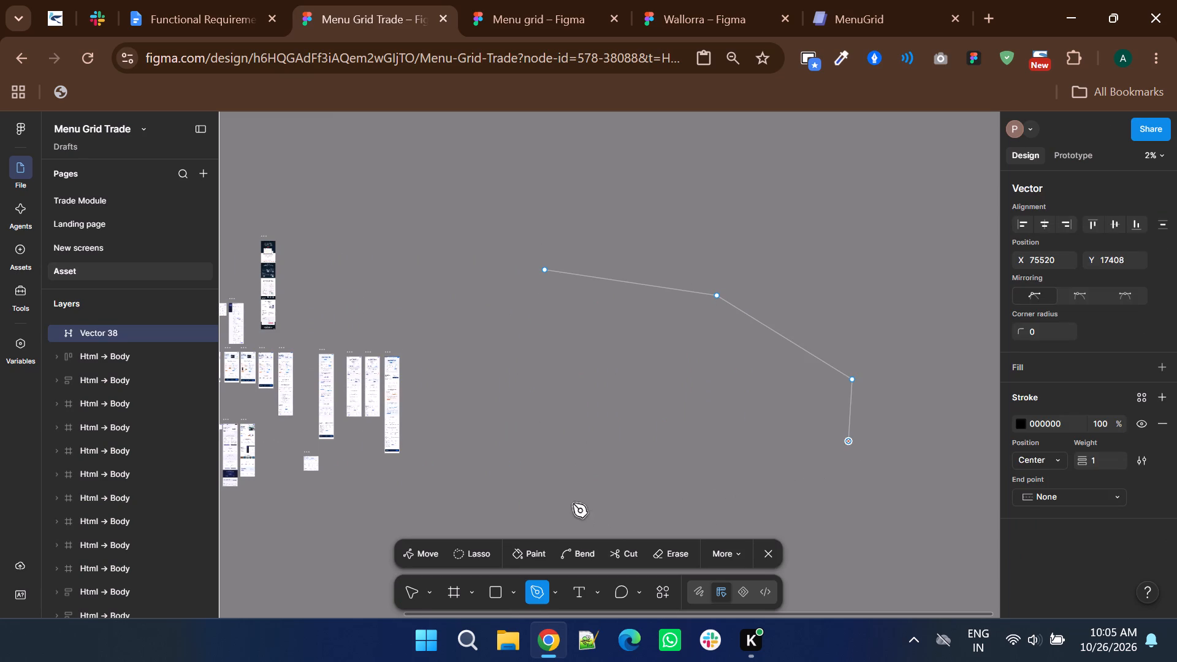
pyautogui.click(539, 496)
pyautogui.click(484, 439)
pyautogui.click(451, 356)
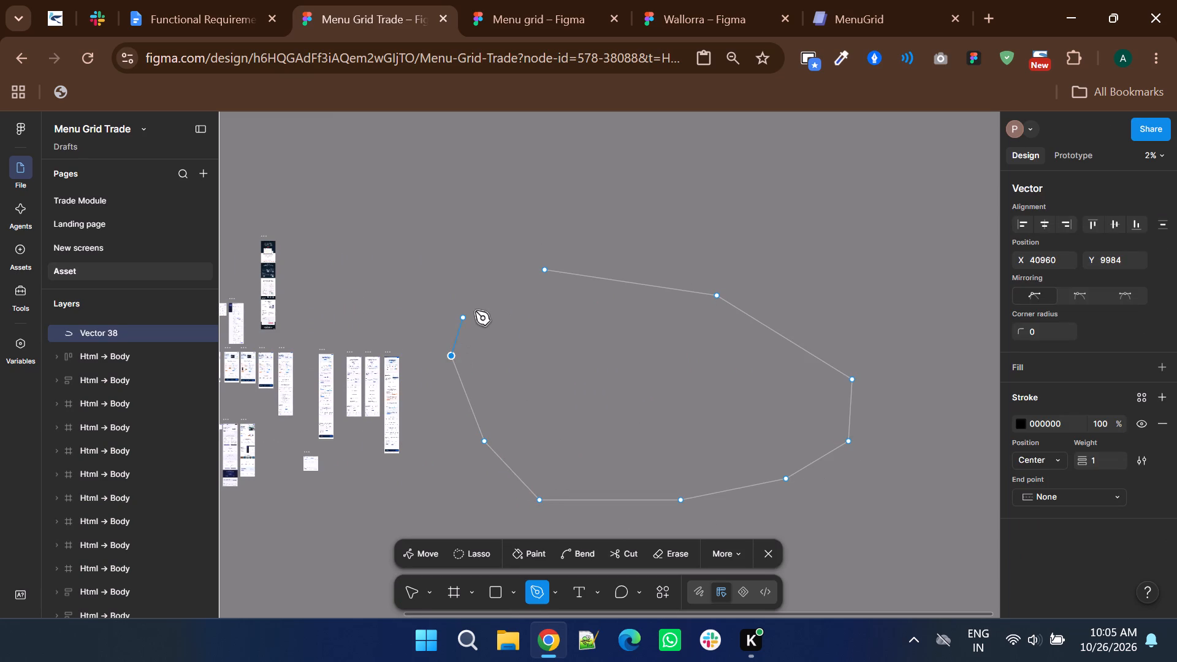
pyautogui.click(475, 311)
pyautogui.click(521, 286)
pyautogui.click(543, 274)
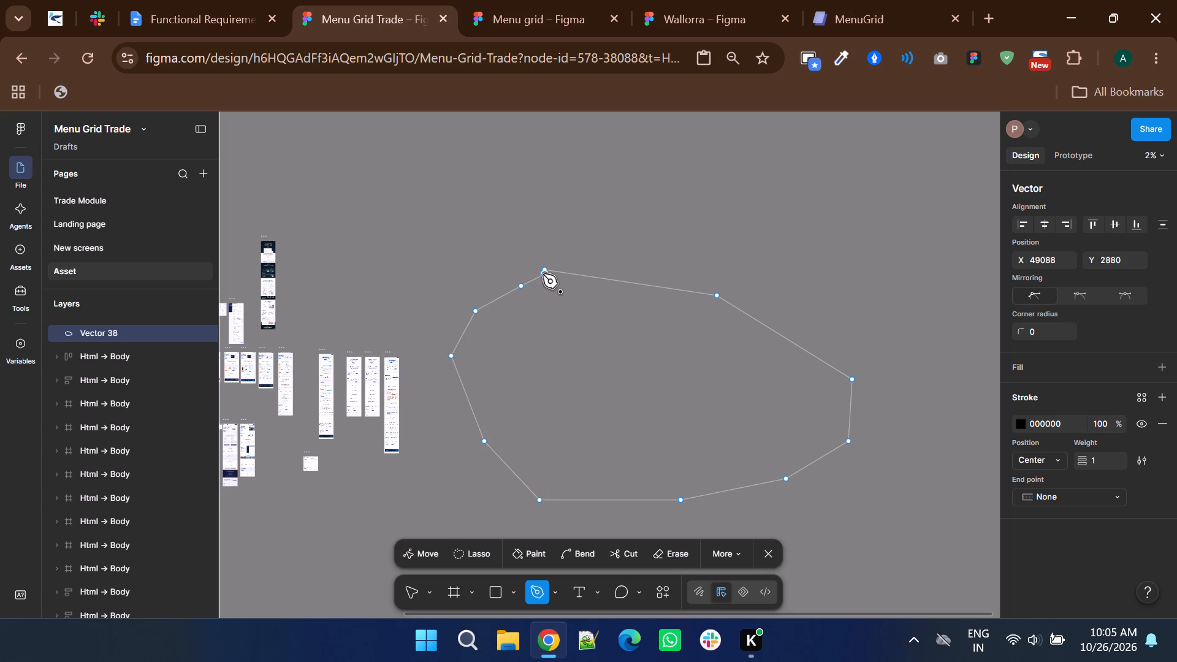
pyautogui.keyDown('ctrl'); pyautogui.scroll(3, 543, 274); pyautogui.keyUp('ctrl')
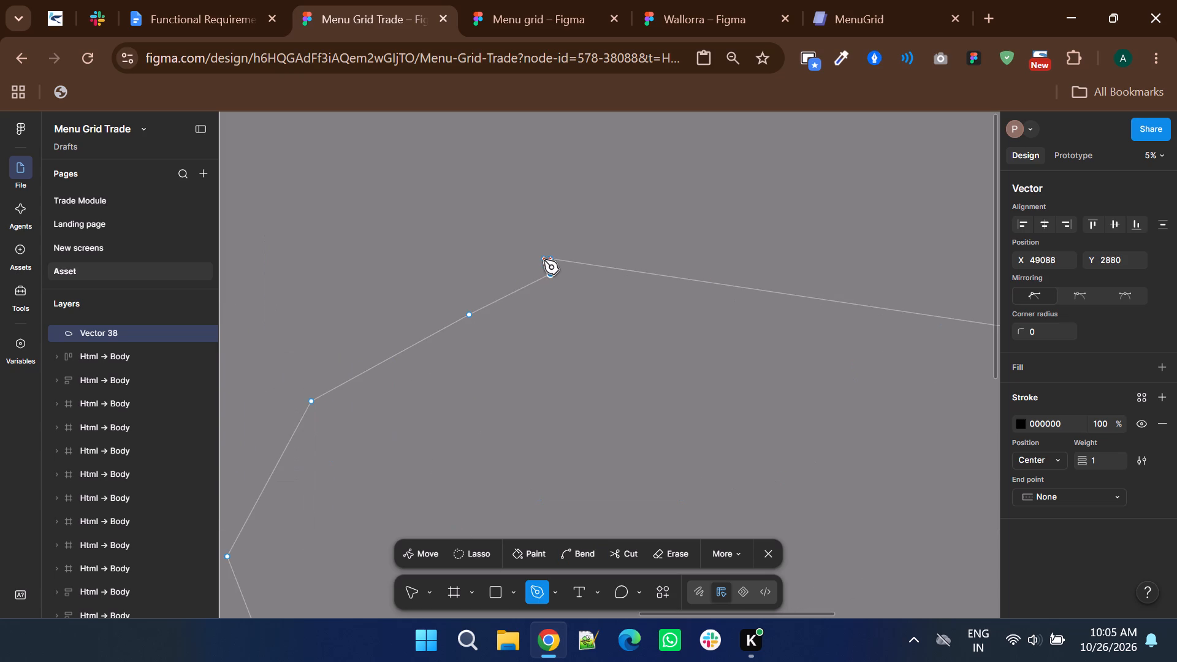
pyautogui.click(553, 258)
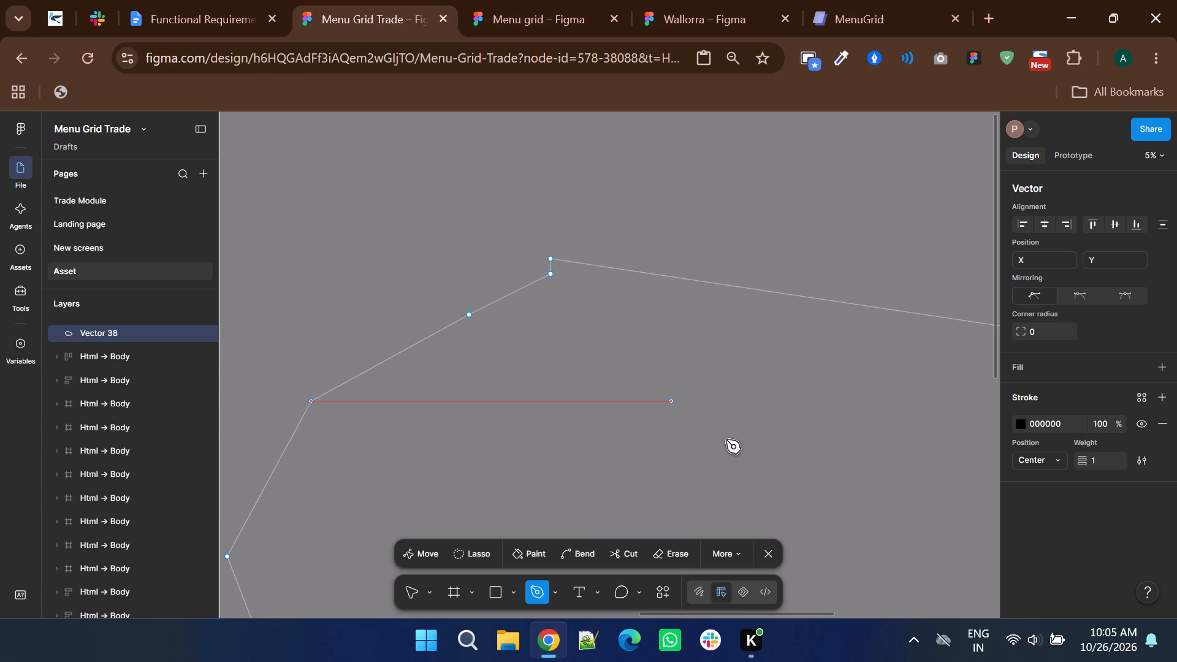
pyautogui.click(769, 547)
# Draw a small closed five-point shape about 3343 × 2327 with the Pen tool inside the large outline, near its top.
pyautogui.keyDown('ctrl'); pyautogui.scroll(-3, 653, 444); pyautogui.keyUp('ctrl')
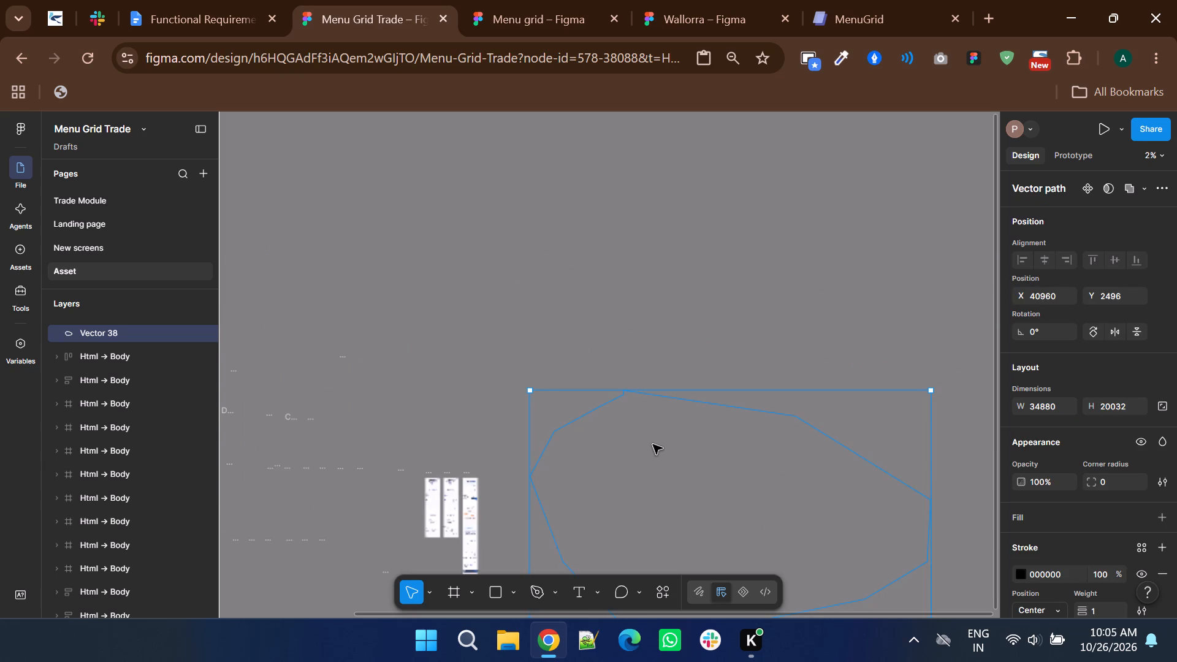
pyautogui.keyDown('ctrl'); pyautogui.scroll(-1, 653, 444); pyautogui.keyUp('ctrl')
pyautogui.keyDown('shift'); pyautogui.scroll(-1, 653, 444); pyautogui.keyUp('shift')
pyautogui.scroll(-1, 646, 449)
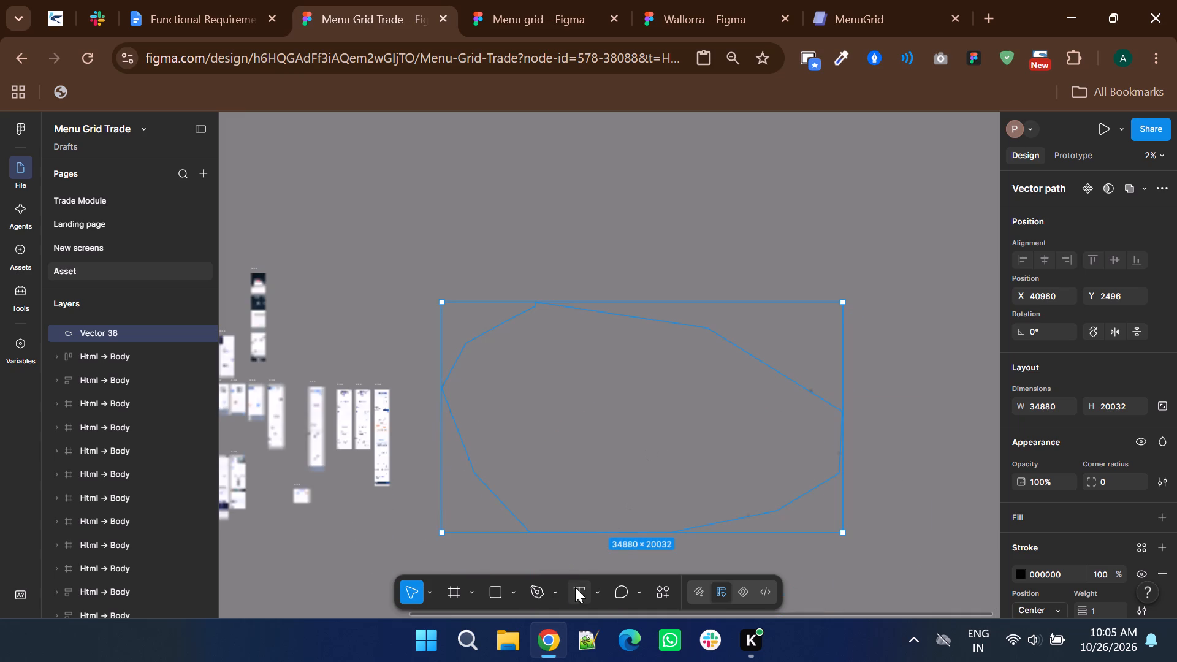
pyautogui.click(544, 592)
pyautogui.keyDown('ctrl'); pyautogui.scroll(1, 562, 455); pyautogui.keyUp('ctrl')
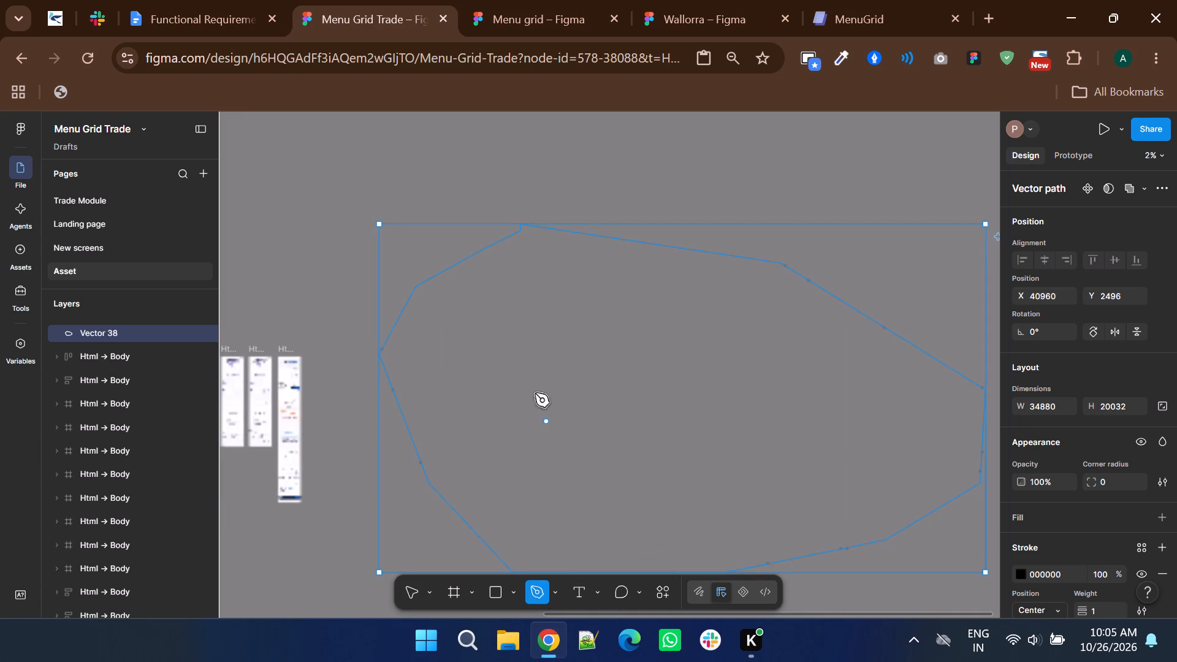
pyautogui.click(535, 248)
pyautogui.click(573, 261)
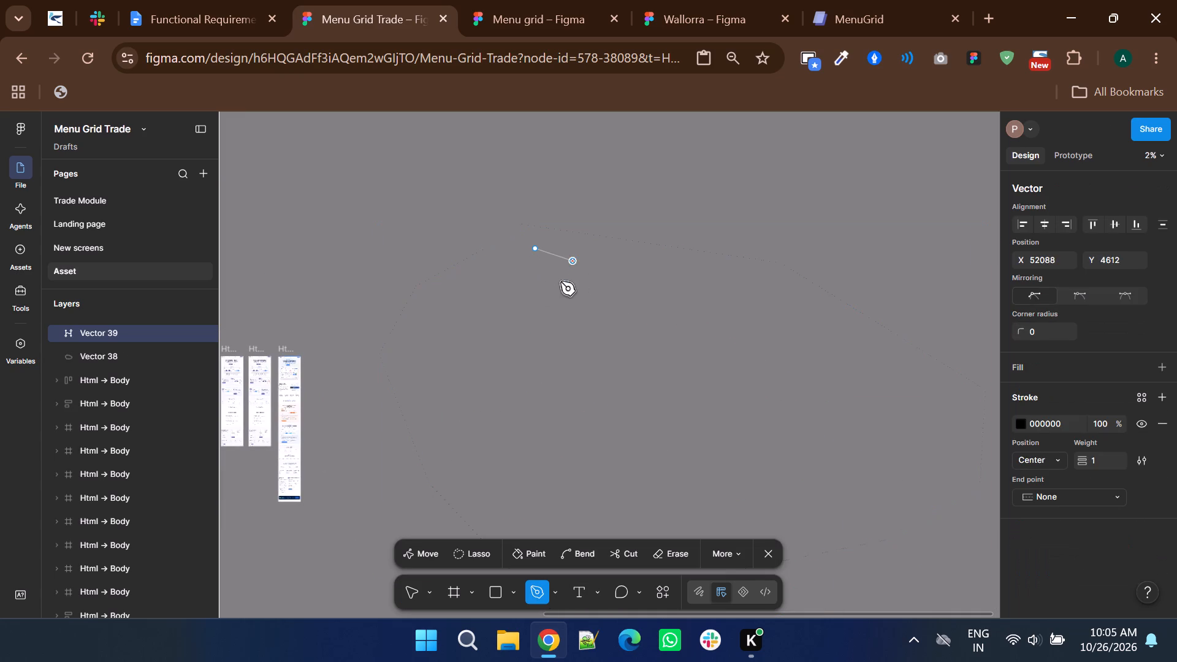
pyautogui.click(560, 281)
pyautogui.click(532, 289)
pyautogui.click(514, 262)
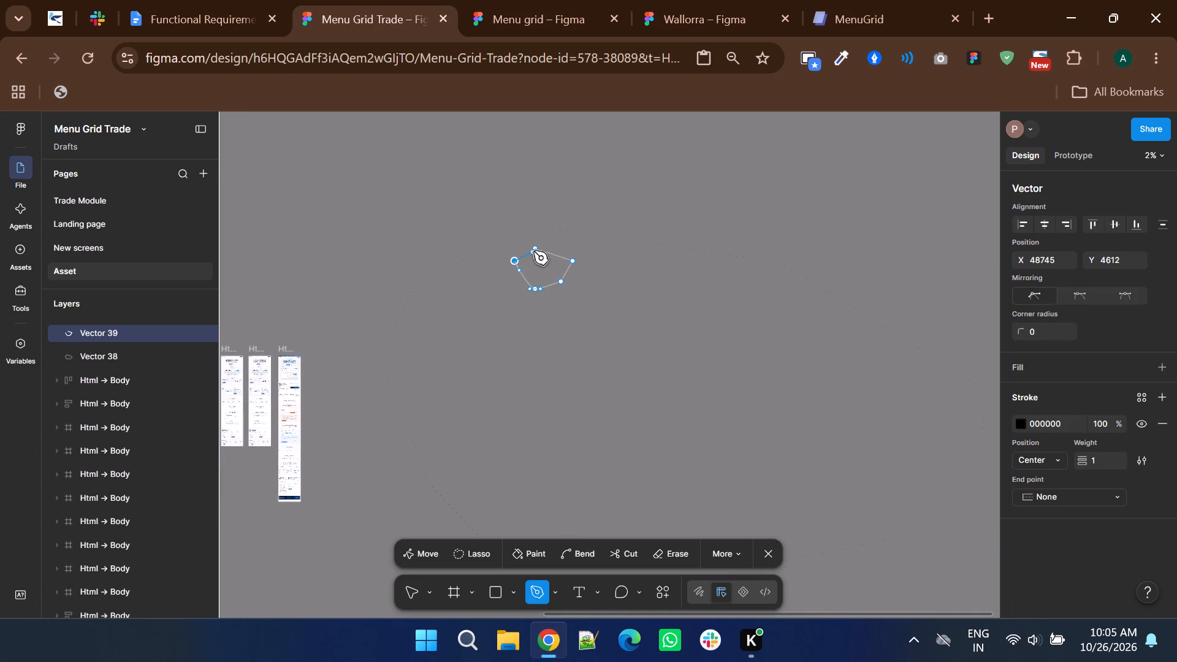
pyautogui.click(536, 248)
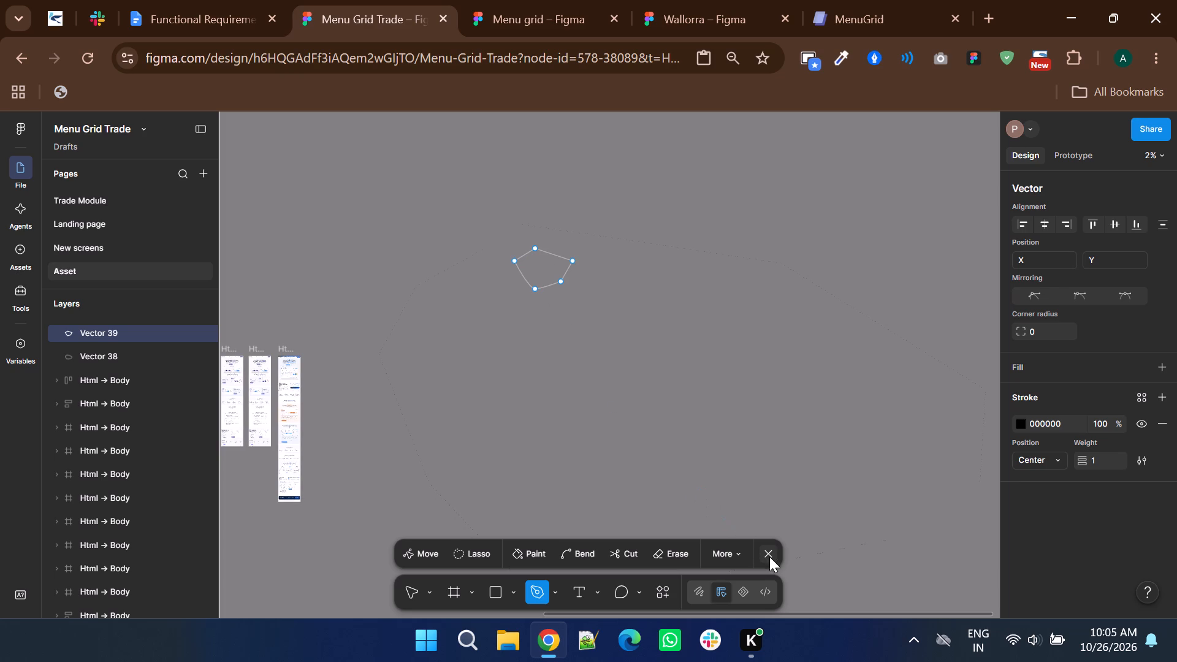
pyautogui.click(769, 557)
# Give the large many-sided outline a white FFFFFF stroke positioned outside, with a weight of 4.
pyautogui.keyDown('ctrl'); pyautogui.scroll(-2, 670, 514); pyautogui.keyUp('ctrl')
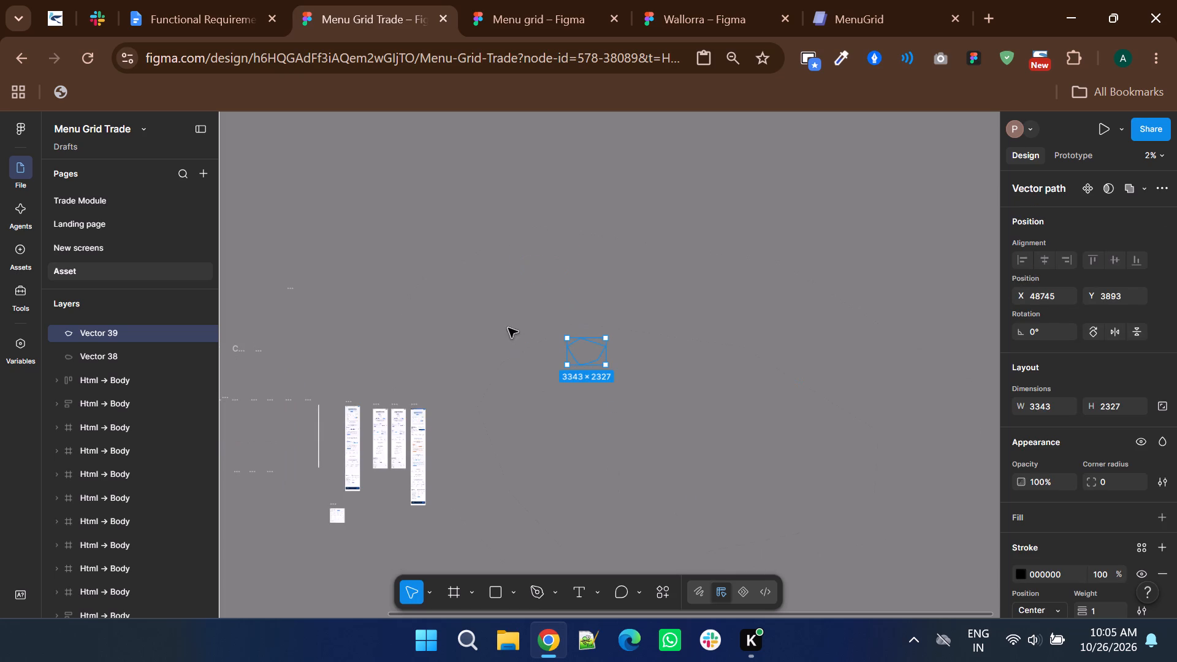
pyautogui.click(520, 354)
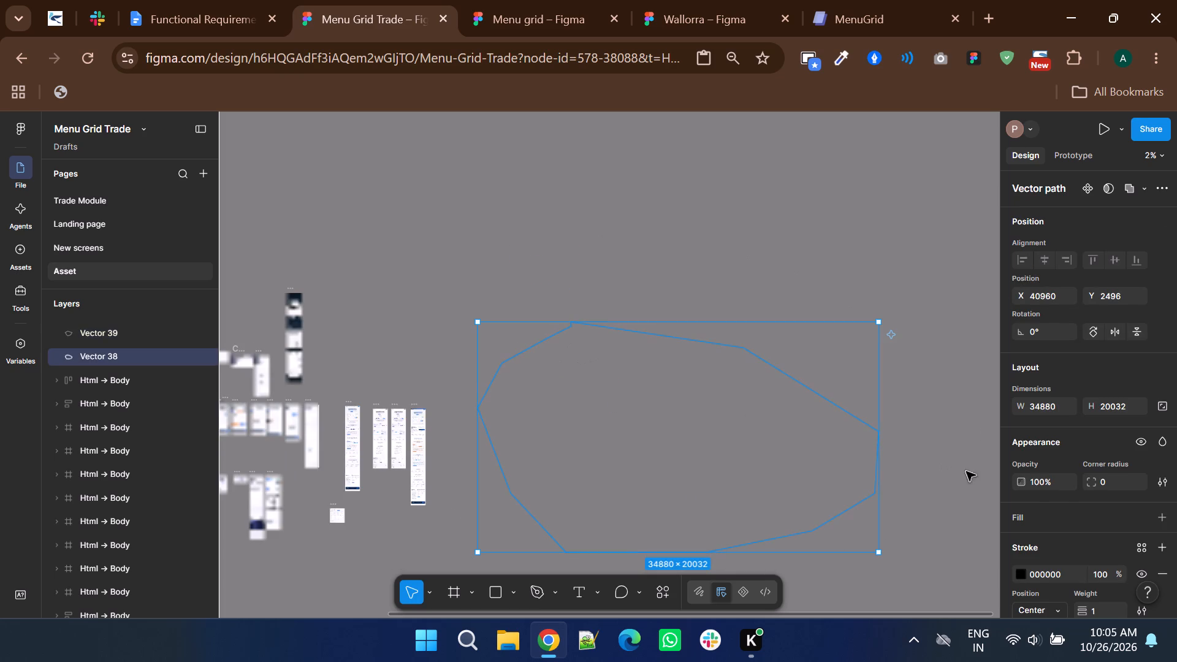
pyautogui.scroll(-1, 1061, 505)
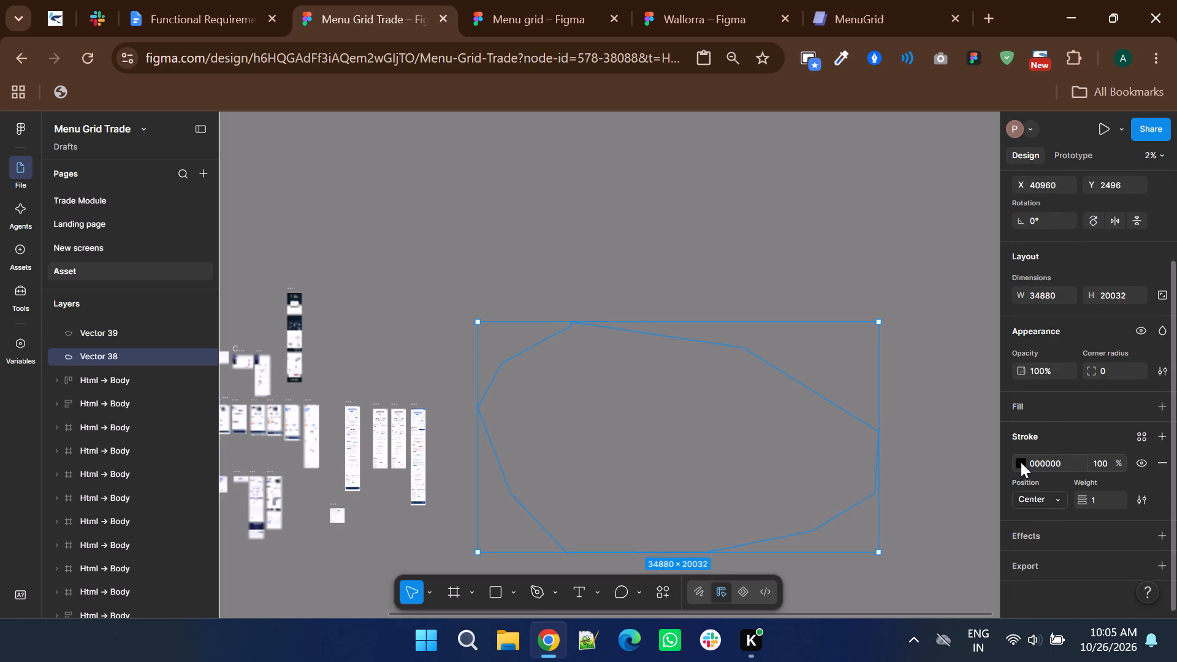
pyautogui.click(1021, 462)
pyautogui.moveTo(916, 371); pyautogui.dragTo(869, 405)
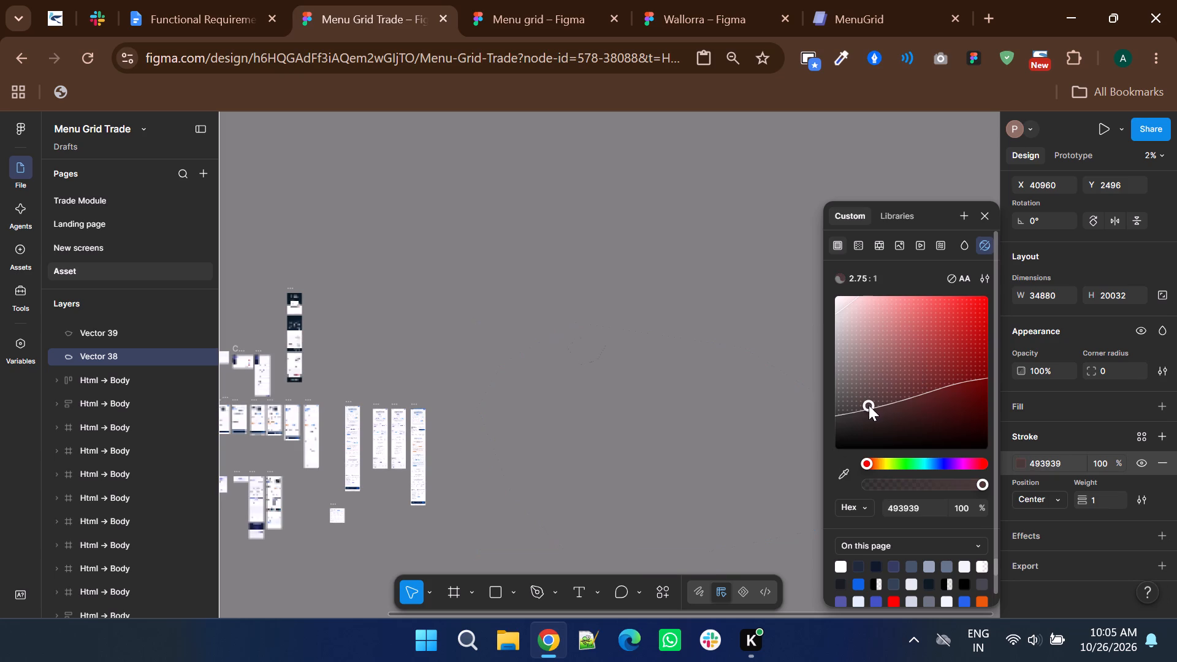
pyautogui.moveTo(869, 405); pyautogui.dragTo(782, 249)
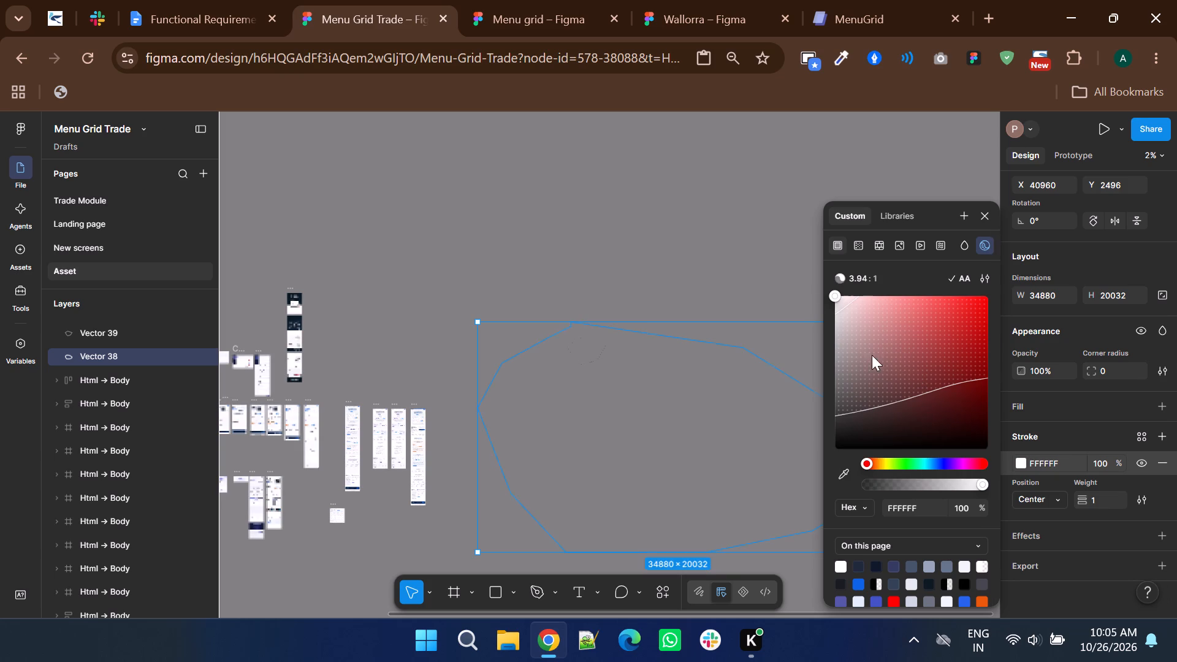
pyautogui.click(1095, 504)
pyautogui.press('Up')
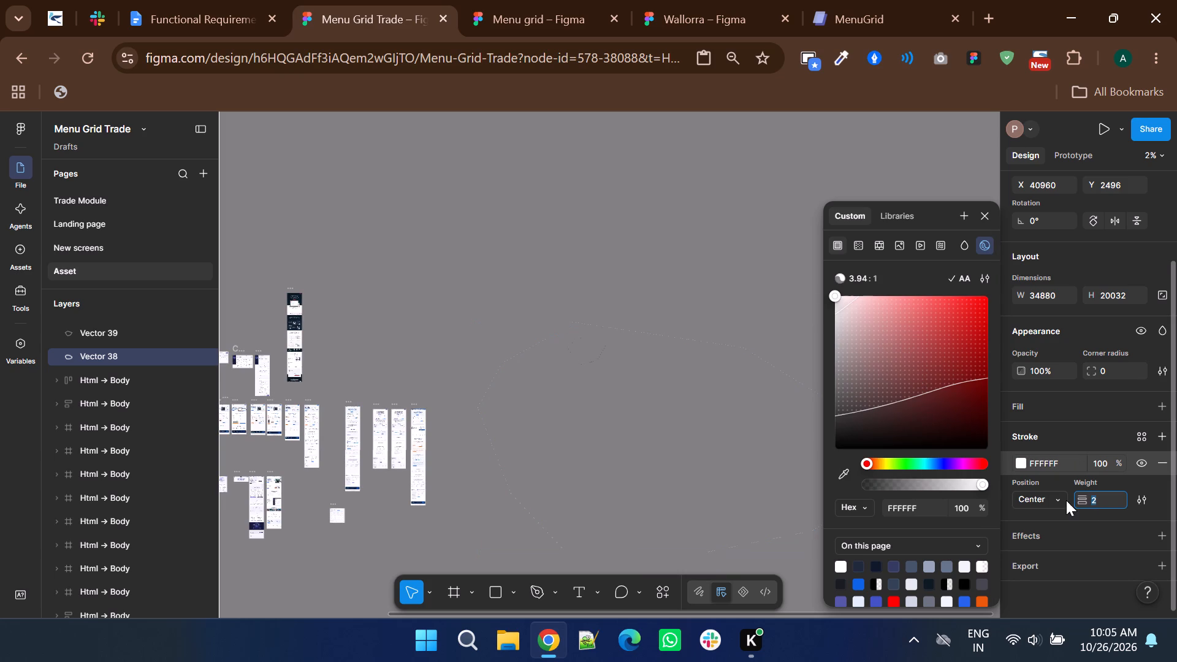
pyautogui.click(1050, 496)
pyautogui.click(1035, 533)
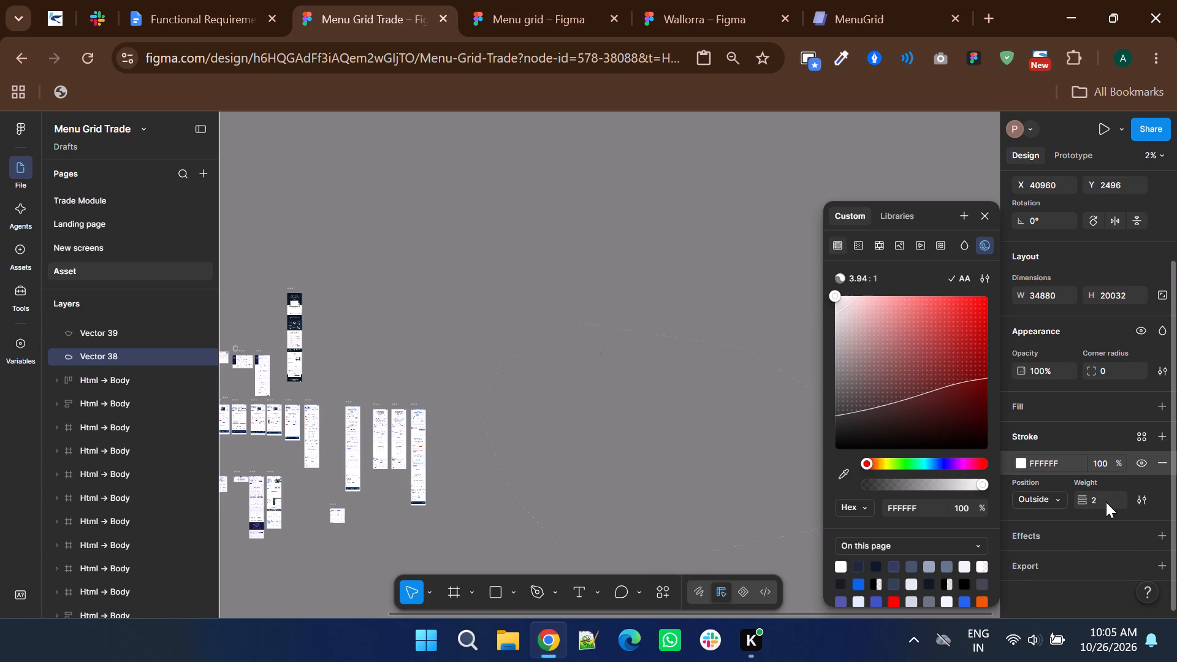
pyautogui.click(1106, 502)
pyautogui.press('Up')
pyautogui.click(1025, 463)
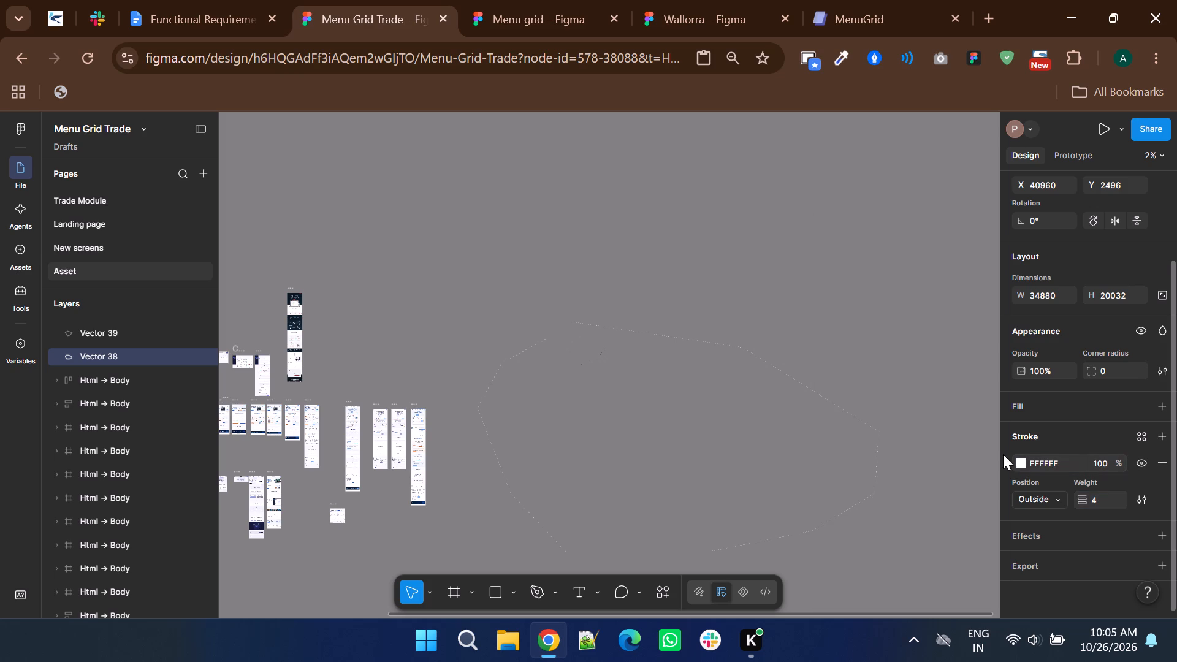
# Change the large outline's stroke colour to black 000000, raise its weight to 35, and deselect it.
pyautogui.click(1026, 463)
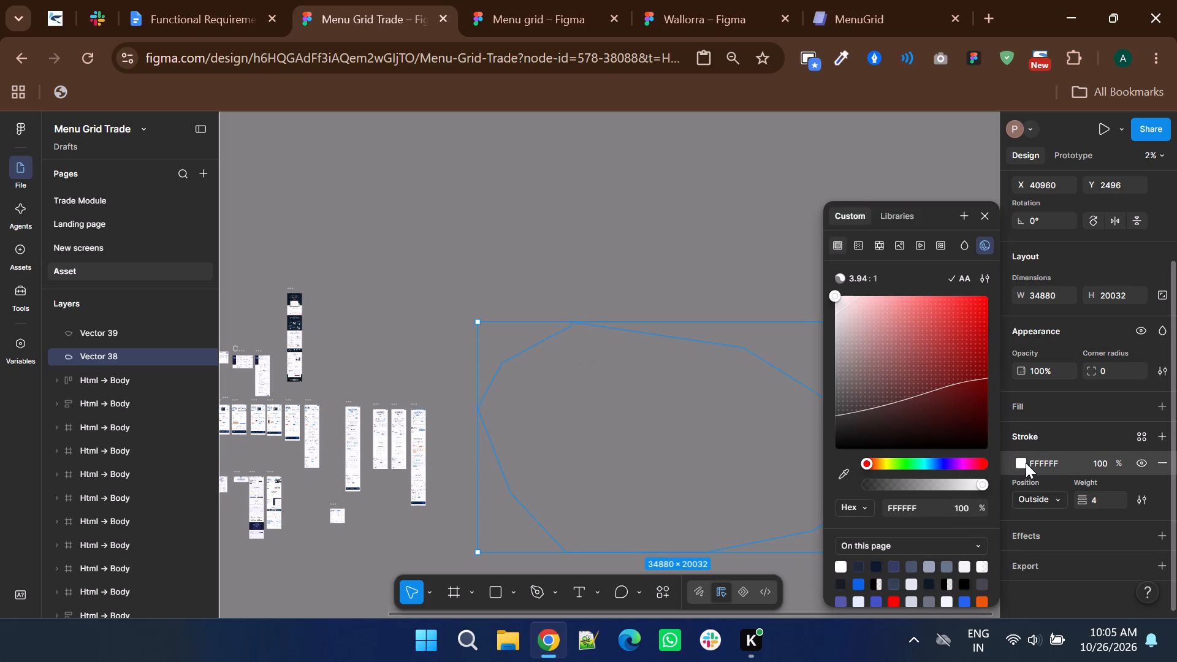
pyautogui.moveTo(906, 398); pyautogui.dragTo(782, 552)
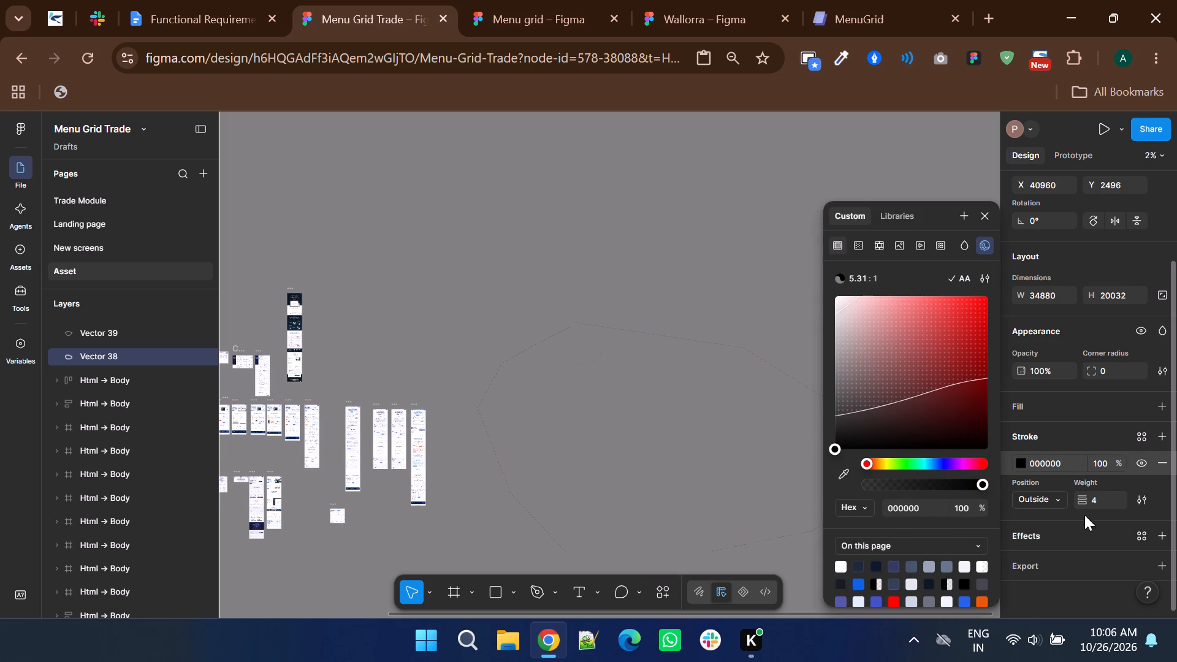
pyautogui.click(1103, 495)
pyautogui.press('Up')
pyautogui.press('Up')
pyautogui.press('Up')
pyautogui.press('Up')
pyautogui.press('Up')
pyautogui.press('Up')
pyautogui.press('Up')
pyautogui.press('Up')
pyautogui.press('Up')
pyautogui.press('Up')
pyautogui.press('Up')
pyautogui.press('Up')
pyautogui.press('Up')
pyautogui.press('Up')
pyautogui.press('Up')
pyautogui.press('Up')
pyautogui.press('Up')
pyautogui.press('Up')
pyautogui.press('Up')
pyautogui.press('Up')
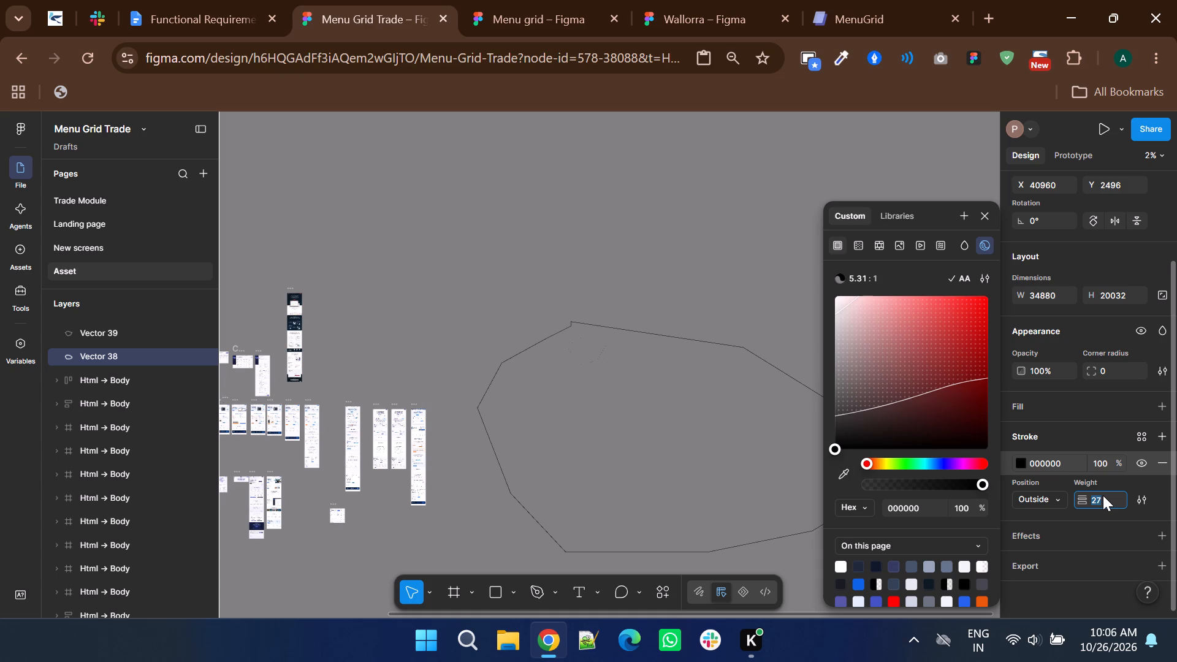
pyautogui.press('Up')
pyautogui.press('Up')
pyautogui.press('Up')
pyautogui.press('Up')
pyautogui.press('Up')
pyautogui.press('Up')
pyautogui.press('Up')
pyautogui.press('Up')
pyautogui.press('Up')
pyautogui.press('Up')
pyautogui.press('Up')
pyautogui.press('Up')
pyautogui.press('Up')
pyautogui.press('Up')
pyautogui.press('Up')
pyautogui.press('Up')
pyautogui.press('Up')
pyautogui.press('Up')
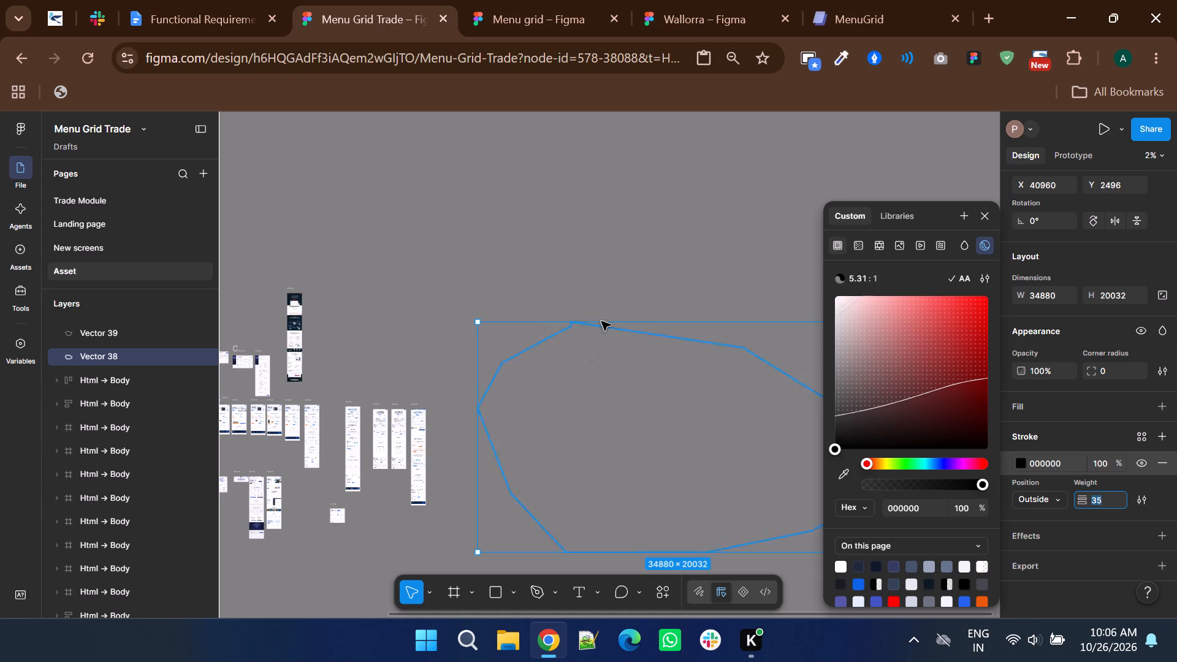
pyautogui.keyDown('ctrl'); pyautogui.scroll(5, 539, 322); pyautogui.keyUp('ctrl')
pyautogui.keyDown('ctrl'); pyautogui.scroll(-3, 555, 359); pyautogui.keyUp('ctrl')
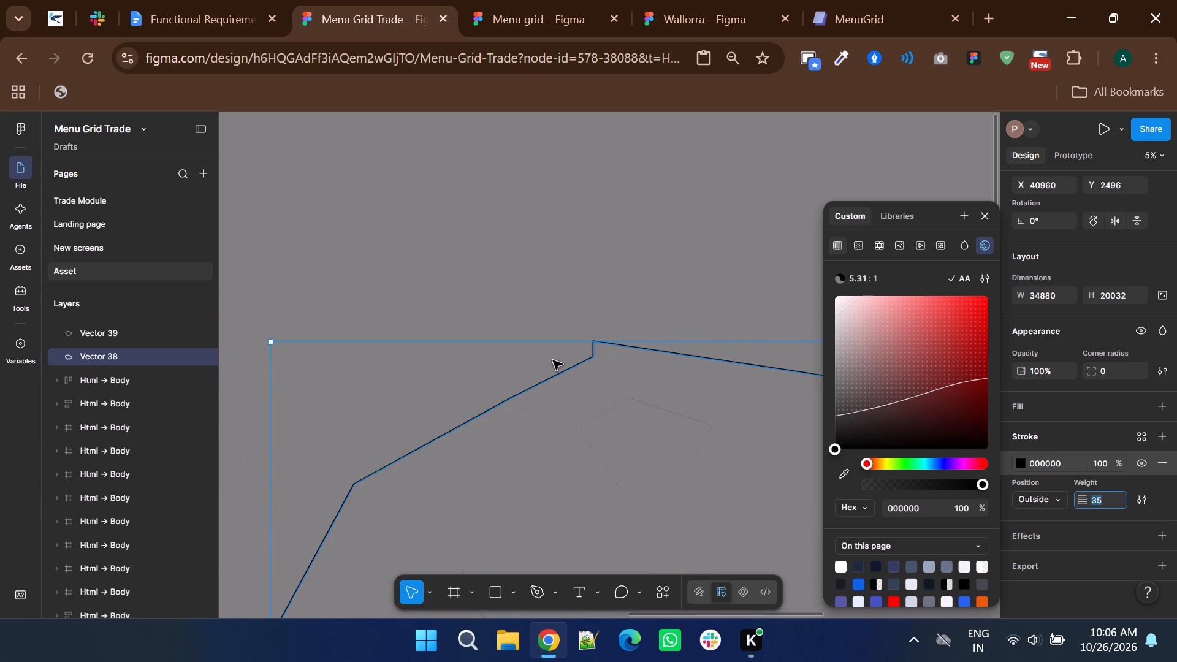
pyautogui.keyDown('ctrl'); pyautogui.scroll(-1, 553, 360); pyautogui.keyUp('ctrl')
pyautogui.click(568, 343)
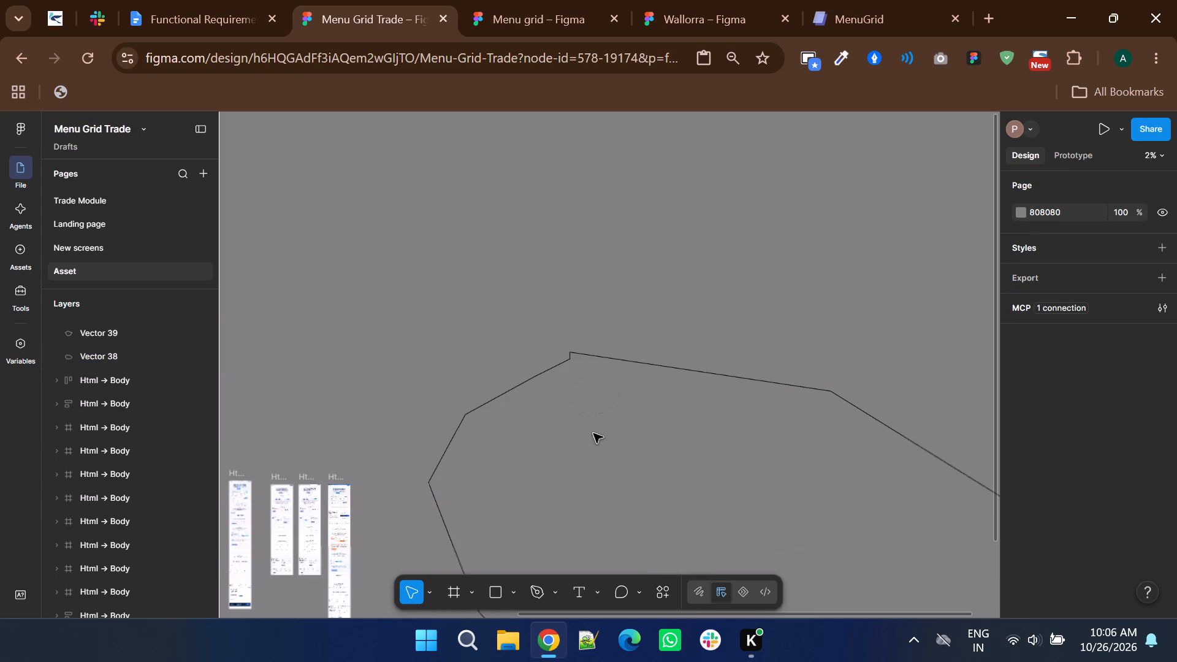
# Give the small five-point shape a red FF0000 stroke positioned outside, with a weight of 51, and deselect it.
pyautogui.scroll(-2, 535, 373)
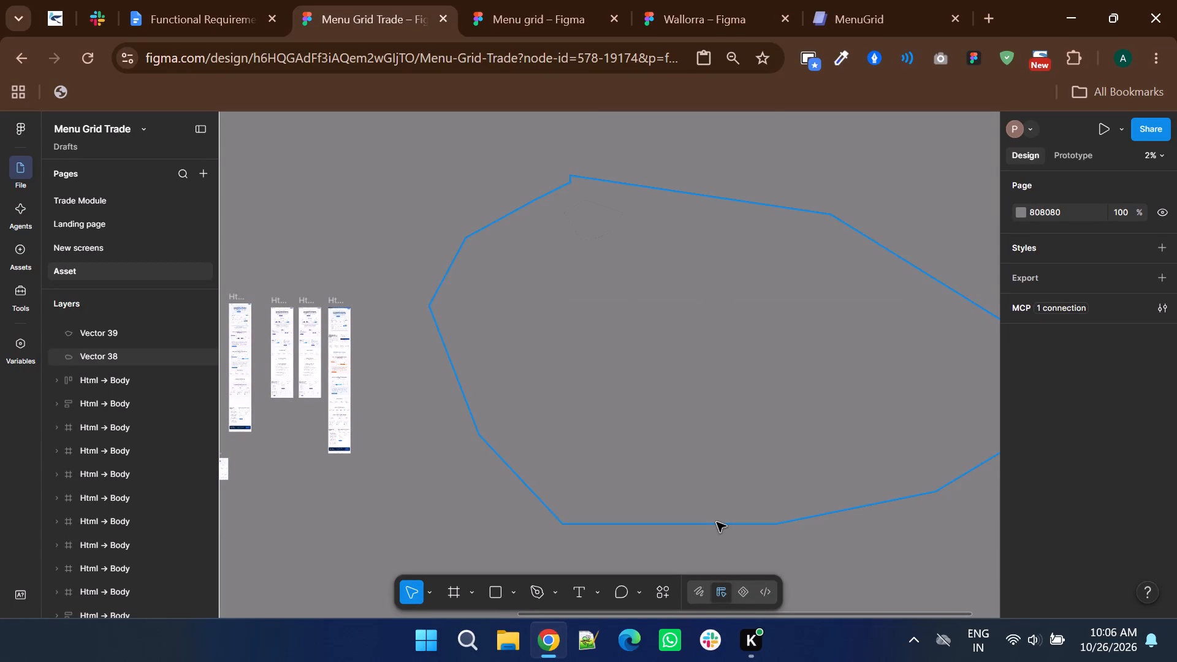
pyautogui.keyDown('shift'); pyautogui.scroll(-2, 713, 525); pyautogui.keyUp('shift')
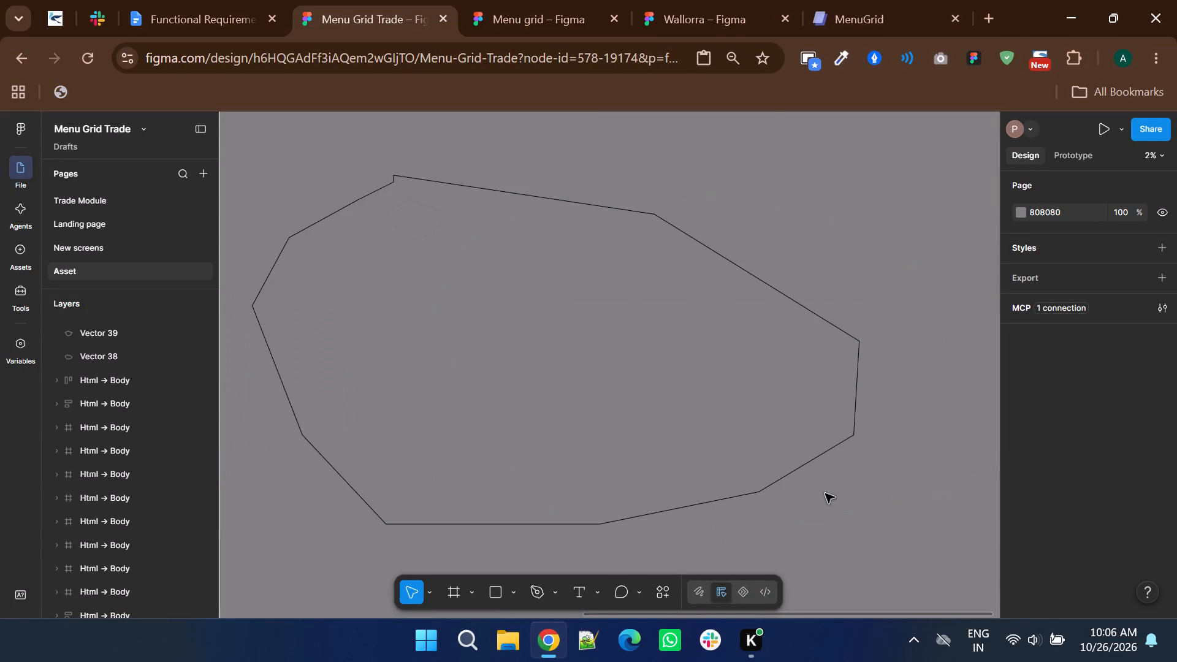
pyautogui.scroll(1, 825, 493)
pyautogui.keyDown('ctrl'); pyautogui.scroll(-1, 783, 441); pyautogui.keyUp('ctrl')
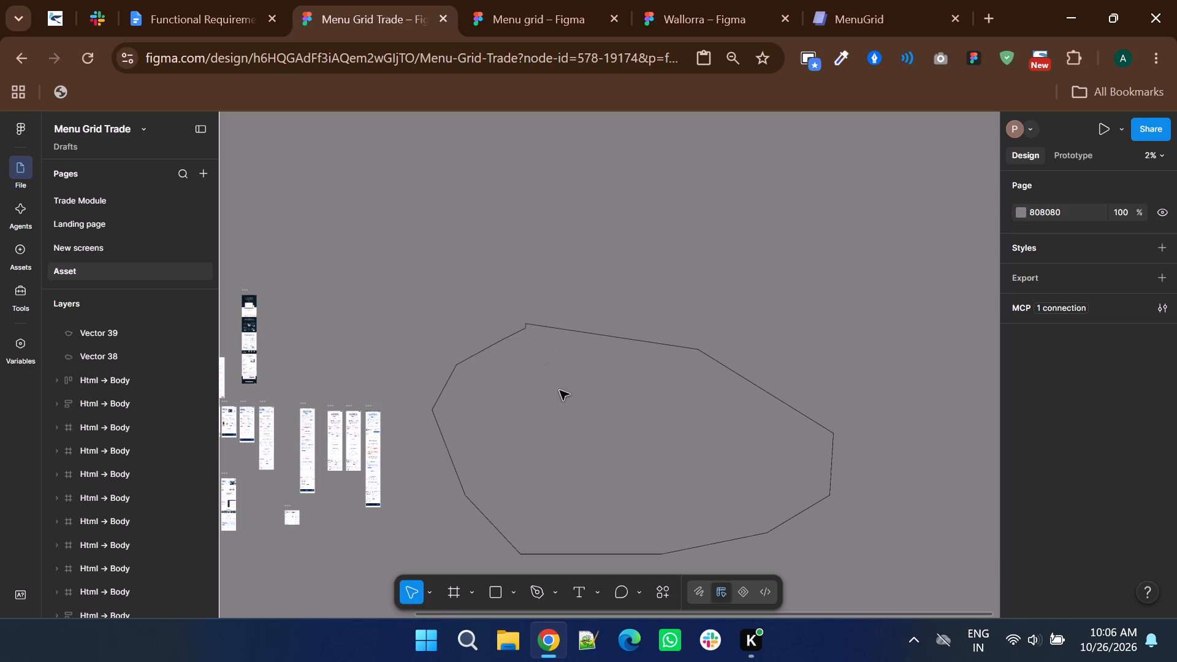
pyautogui.keyDown('ctrl'); pyautogui.click(535, 368); pyautogui.keyUp('ctrl')
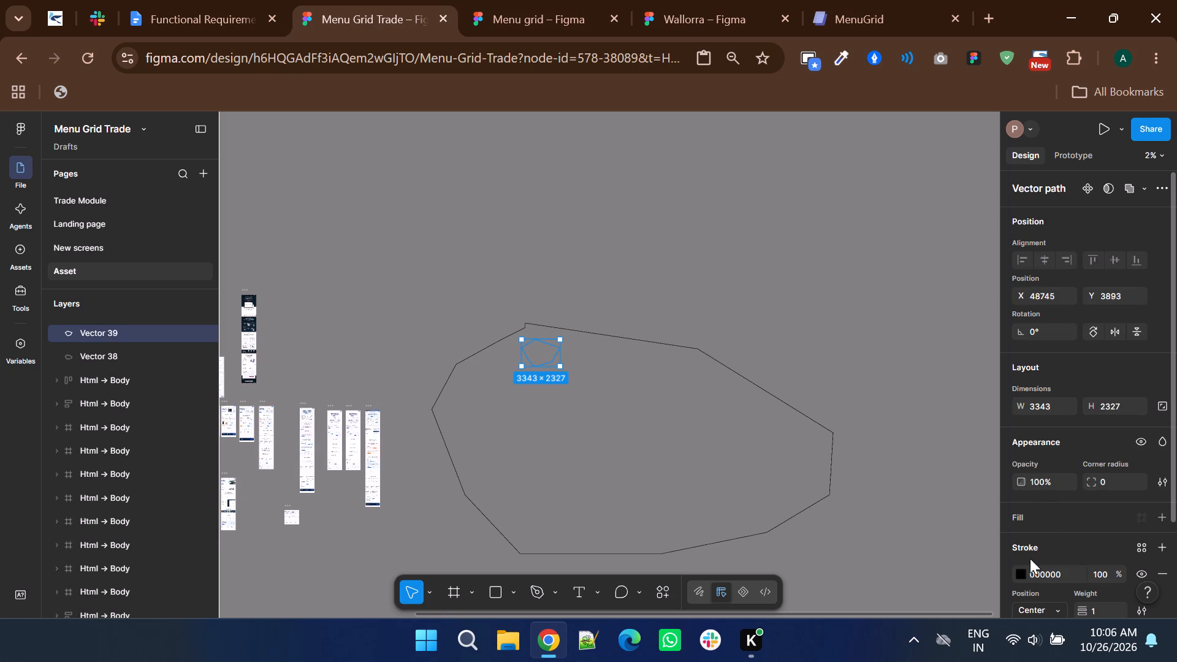
pyautogui.click(1023, 573)
pyautogui.moveTo(918, 347); pyautogui.dragTo(1085, 203)
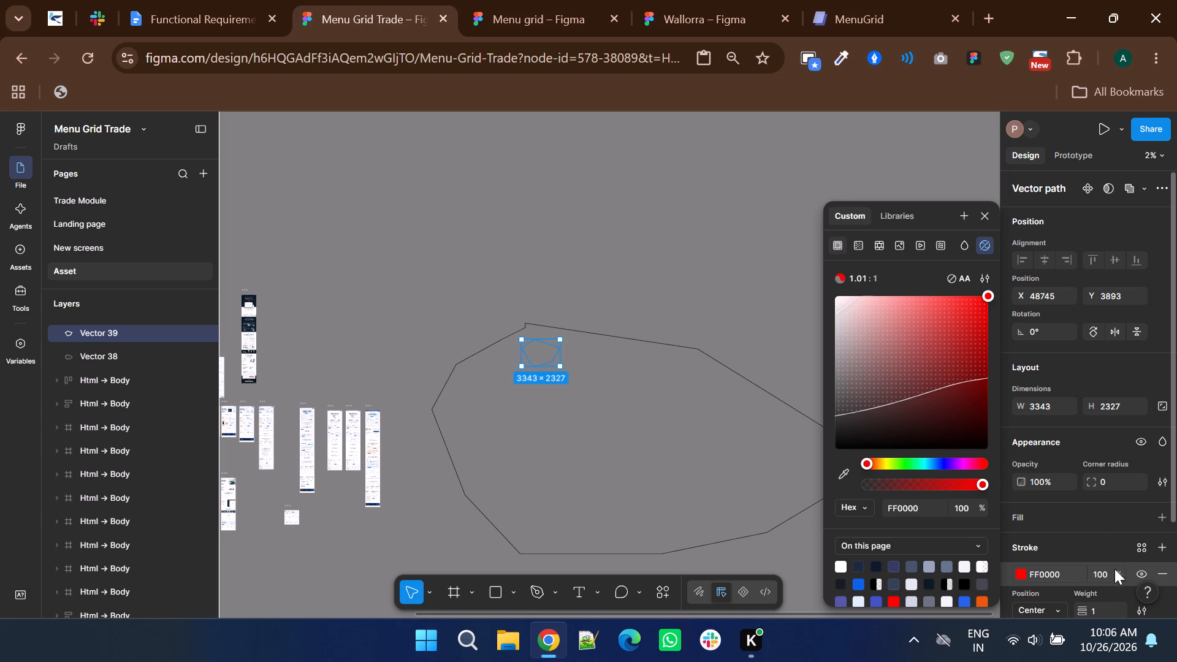
pyautogui.click(1112, 603)
pyautogui.press('Up')
pyautogui.press('Up')
pyautogui.press('Up')
pyautogui.press('Up')
pyautogui.press('Up')
pyautogui.press('Up')
pyautogui.press('Up')
pyautogui.press('Up')
pyautogui.press('Up')
pyautogui.press('Up')
pyautogui.press('Up')
pyautogui.press('Up')
pyautogui.press('Up')
pyautogui.press('Up')
pyautogui.press('Up')
pyautogui.press('Up')
pyautogui.press('Up')
pyautogui.press('Up')
pyautogui.press('Up')
pyautogui.press('Up')
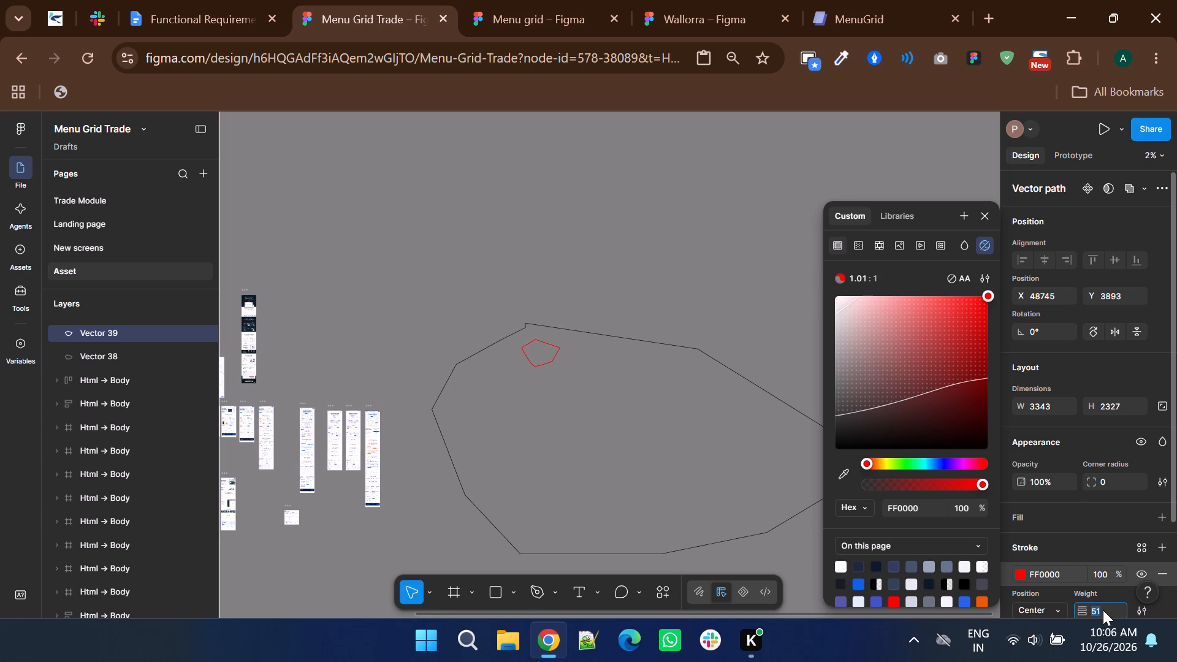
pyautogui.click(1045, 609)
pyautogui.click(1044, 579)
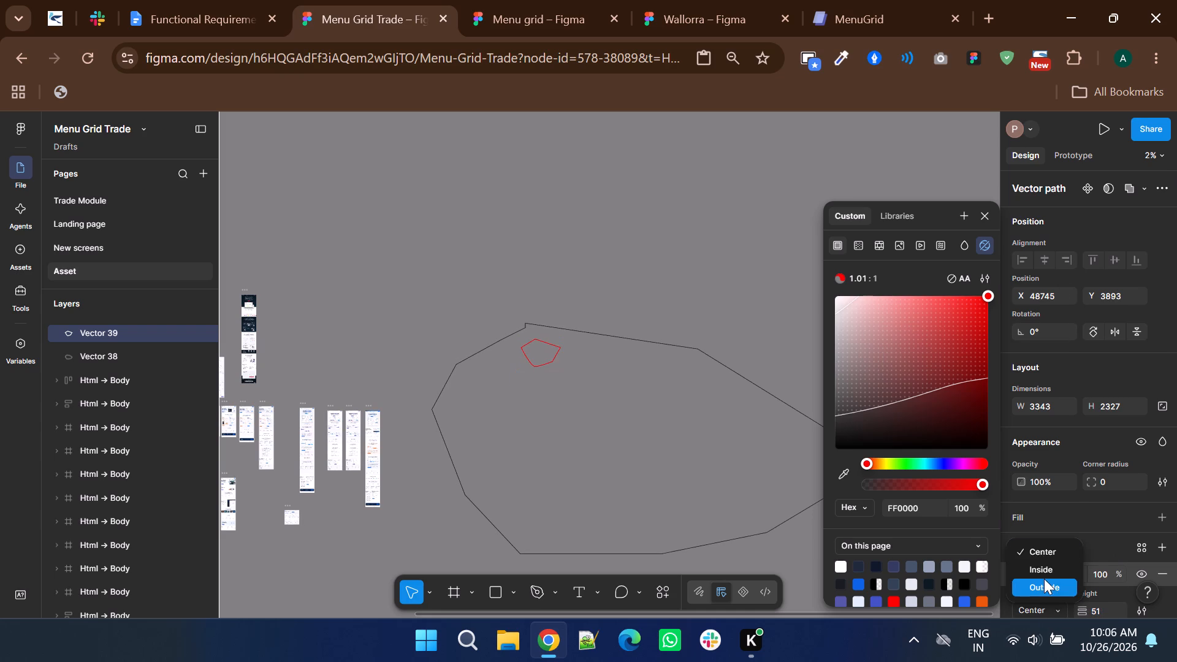
pyautogui.keyDown('ctrl'); pyautogui.scroll(5, 531, 349); pyautogui.keyUp('ctrl')
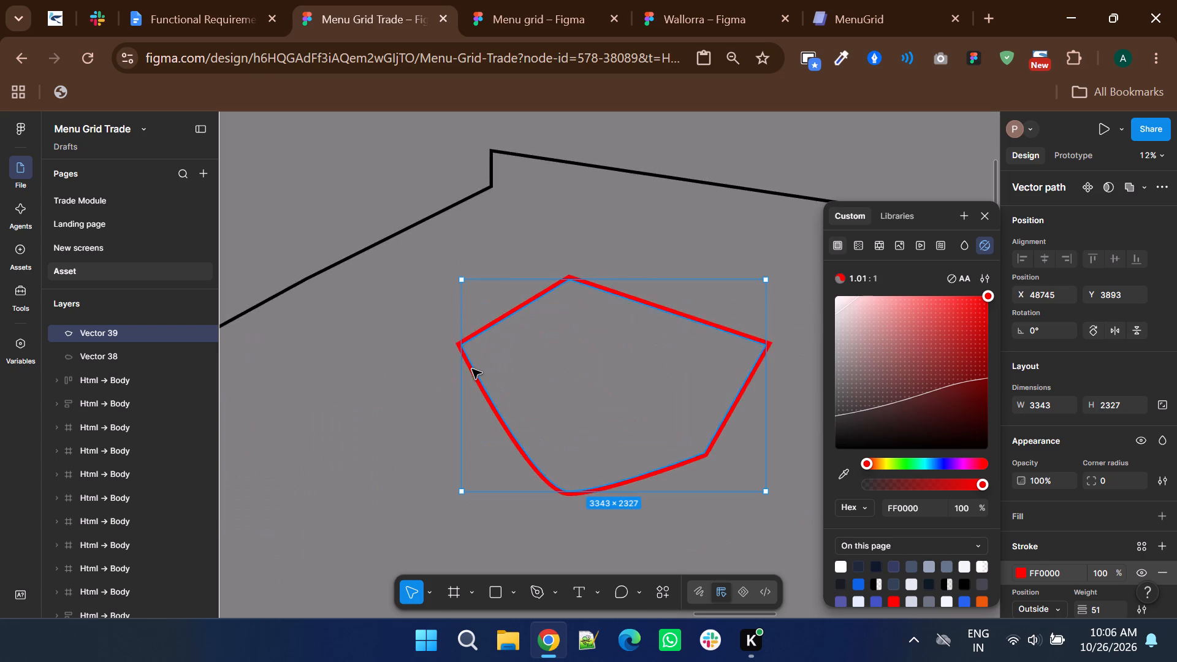
pyautogui.keyDown('ctrl'); pyautogui.scroll(-3, 472, 369); pyautogui.keyUp('ctrl')
pyautogui.doubleClick(501, 224)
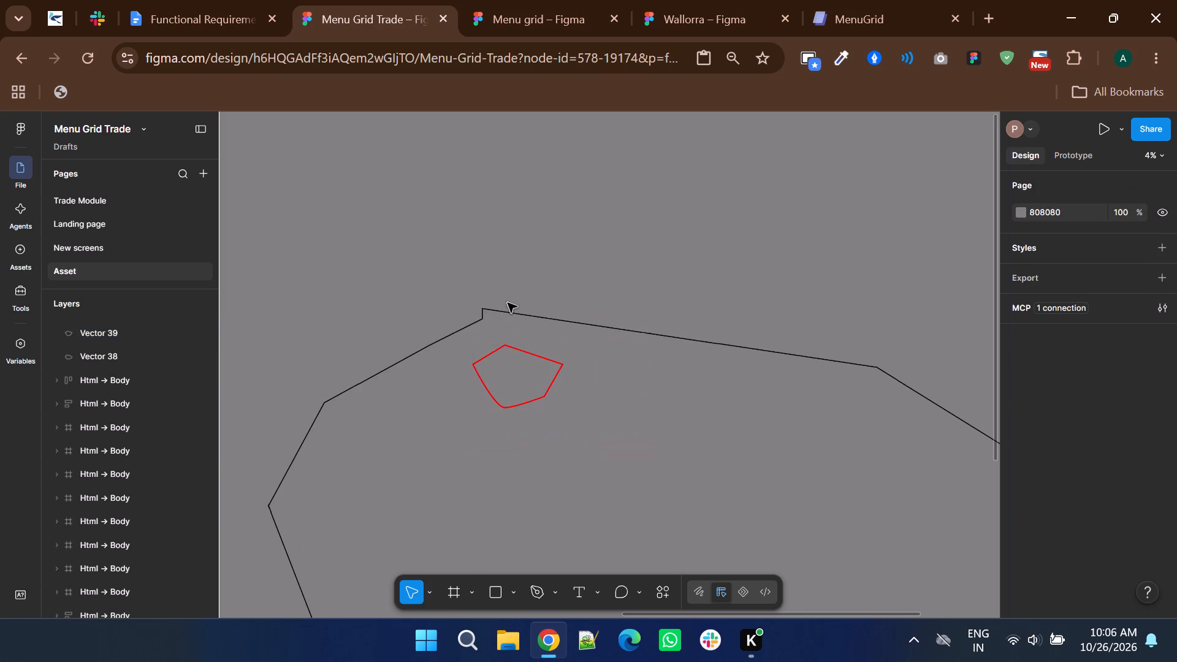
# Draw a closed, irregular twelve-point shape with the Pen tool inside the large outline, beside and below the small red shape.
pyautogui.keyDown('ctrl'); pyautogui.scroll(3, 566, 373); pyautogui.keyUp('ctrl')
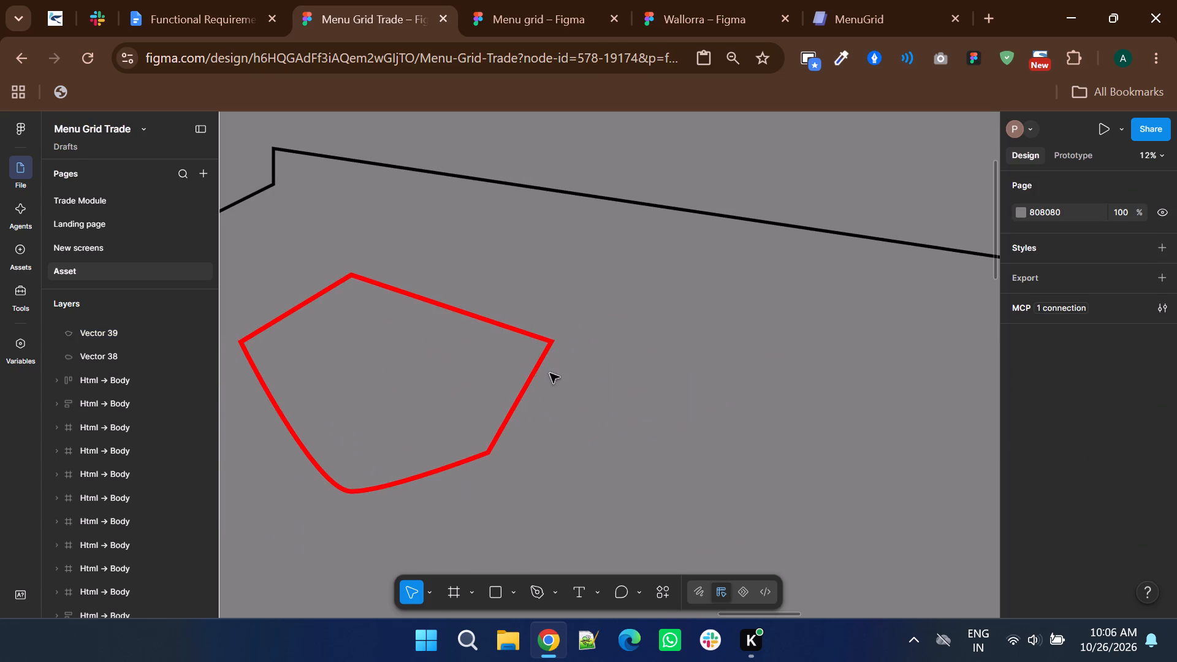
pyautogui.keyDown('ctrl'); pyautogui.click(536, 378); pyautogui.keyUp('ctrl')
pyautogui.keyDown('ctrl'); pyautogui.scroll(-3, 541, 379); pyautogui.keyUp('ctrl')
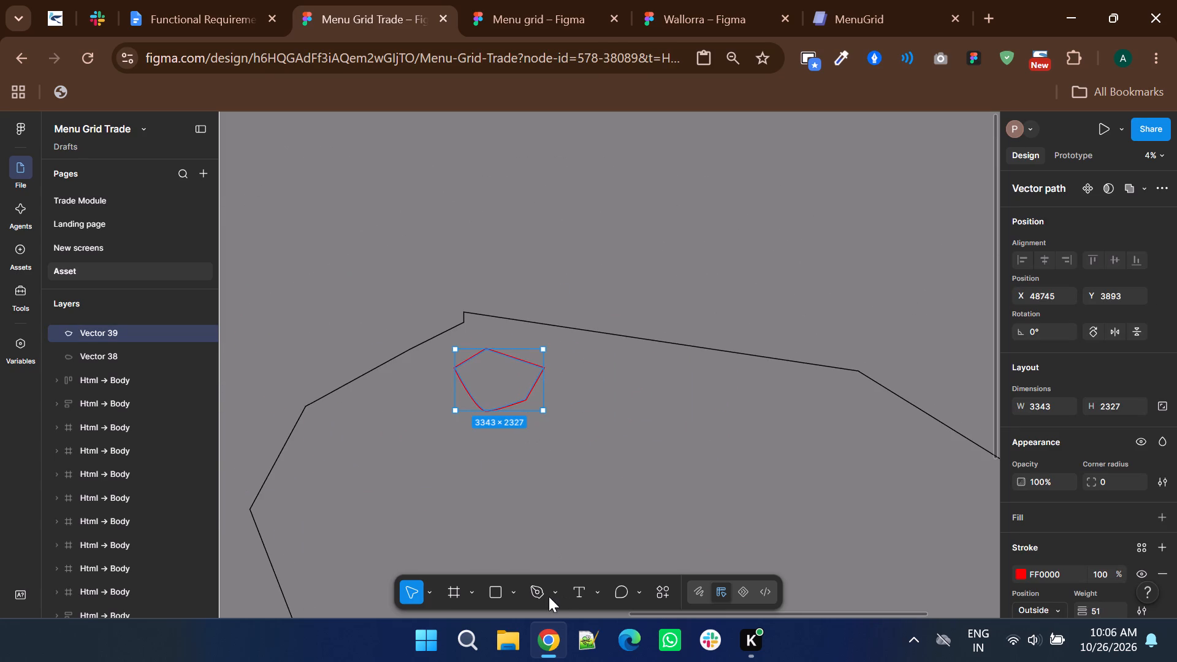
pyautogui.click(539, 597)
pyautogui.click(636, 369)
pyautogui.click(690, 400)
pyautogui.click(737, 438)
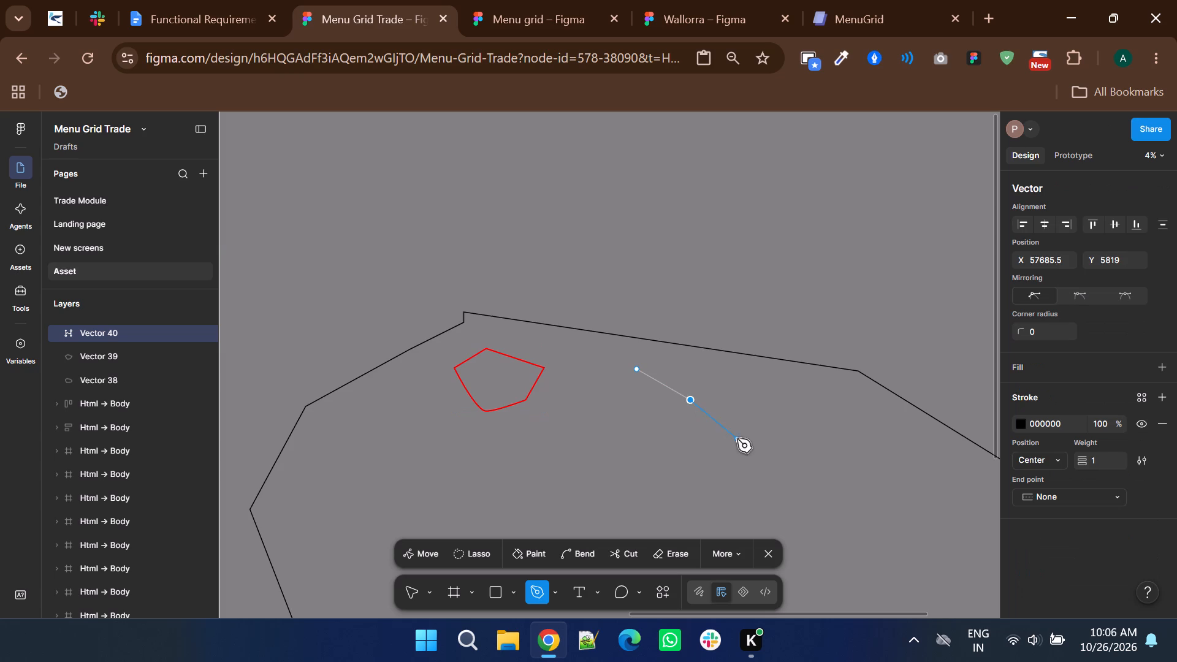
pyautogui.click(731, 465)
pyautogui.click(654, 473)
pyautogui.click(580, 483)
pyautogui.click(547, 470)
pyautogui.click(516, 469)
pyautogui.click(502, 466)
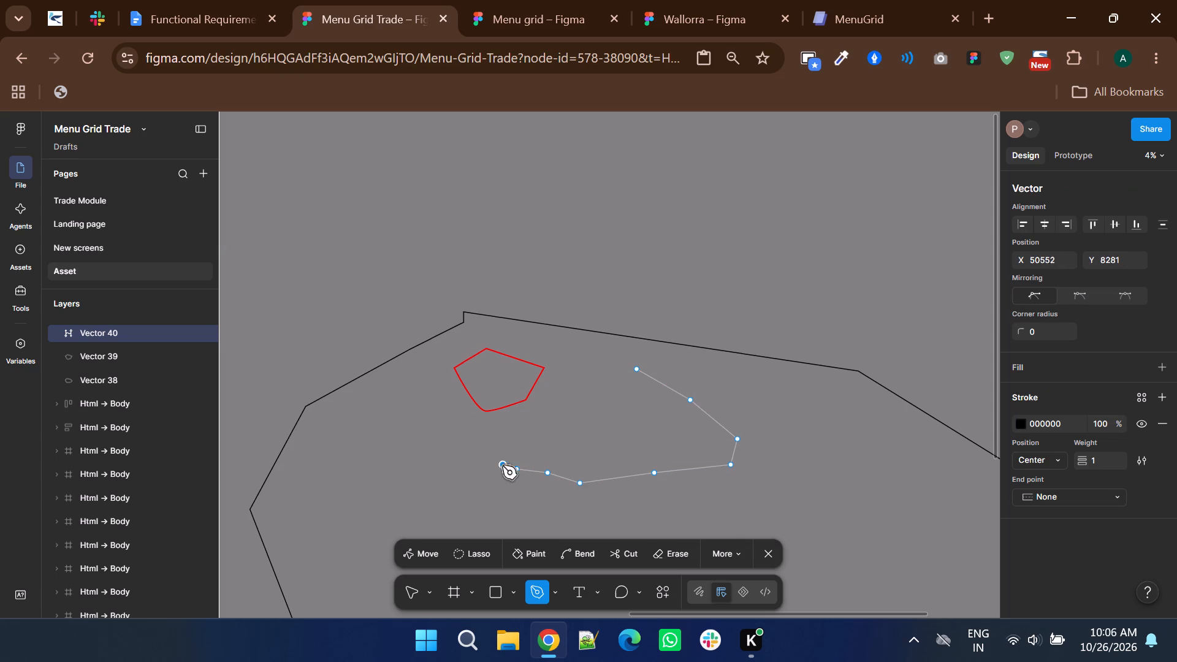
pyautogui.click(538, 439)
pyautogui.click(573, 405)
pyautogui.click(598, 384)
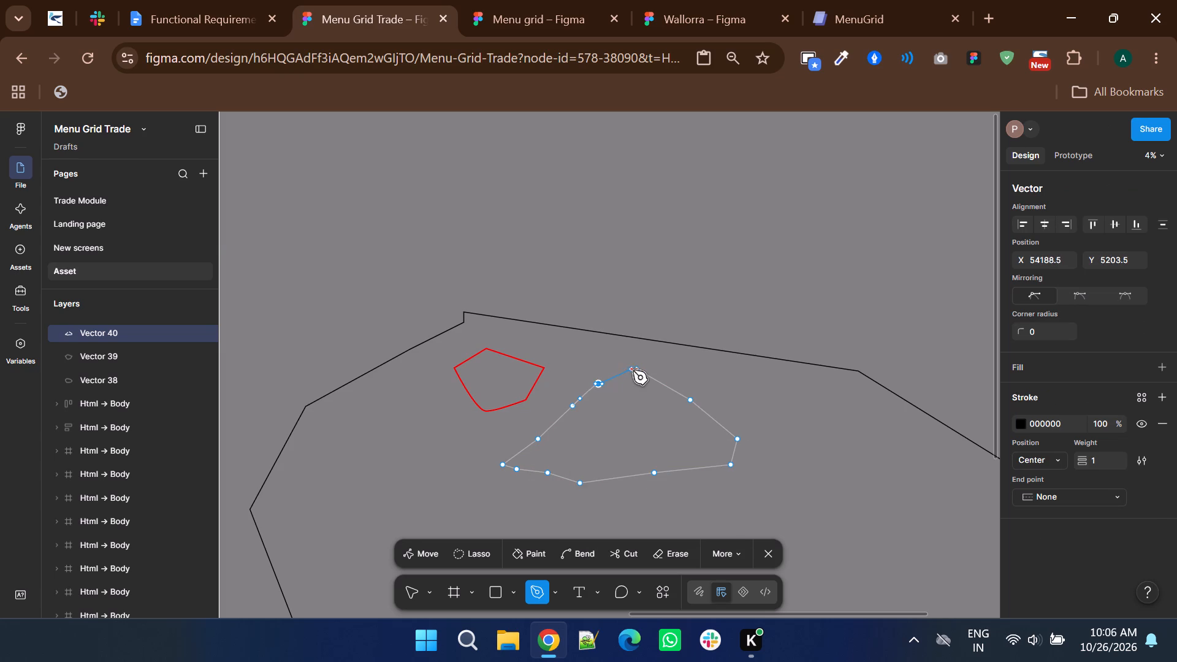
pyautogui.click(635, 370)
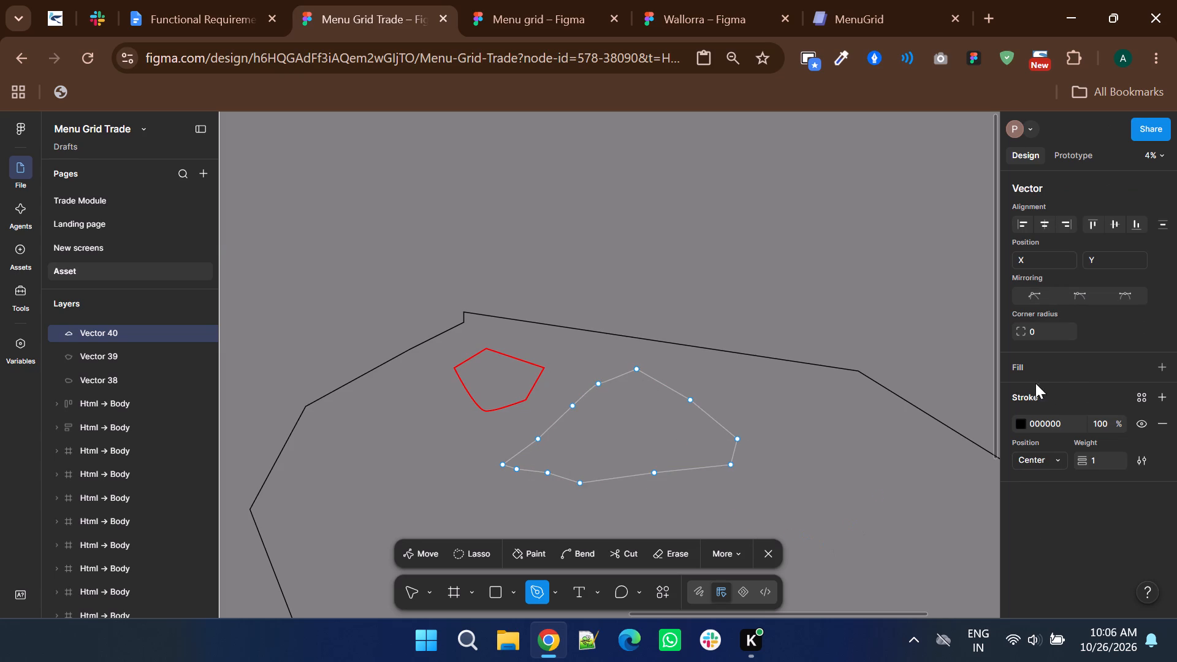
# Add a light grey D9D9D9 fill to the new twelve-point shape.
pyautogui.click(1061, 365)
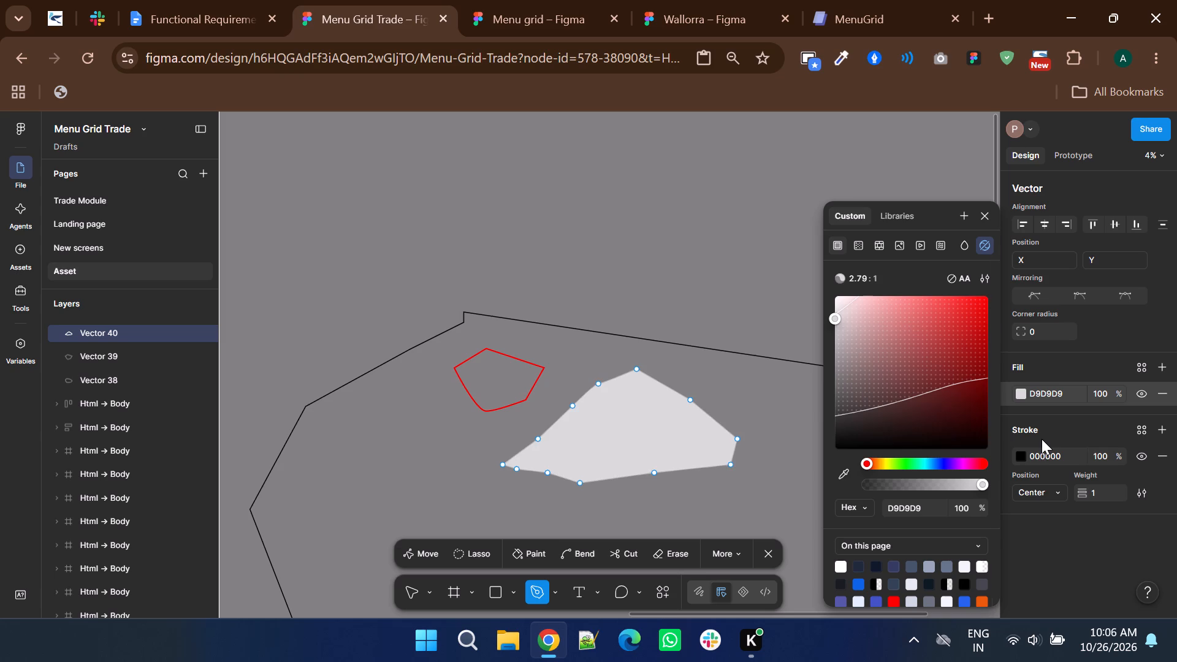
# Give the grey twelve-point shape a red FF0000 stroke positioned outside, with a weight of 16.
pyautogui.click(1024, 457)
pyautogui.moveTo(942, 400); pyautogui.dragTo(953, 345)
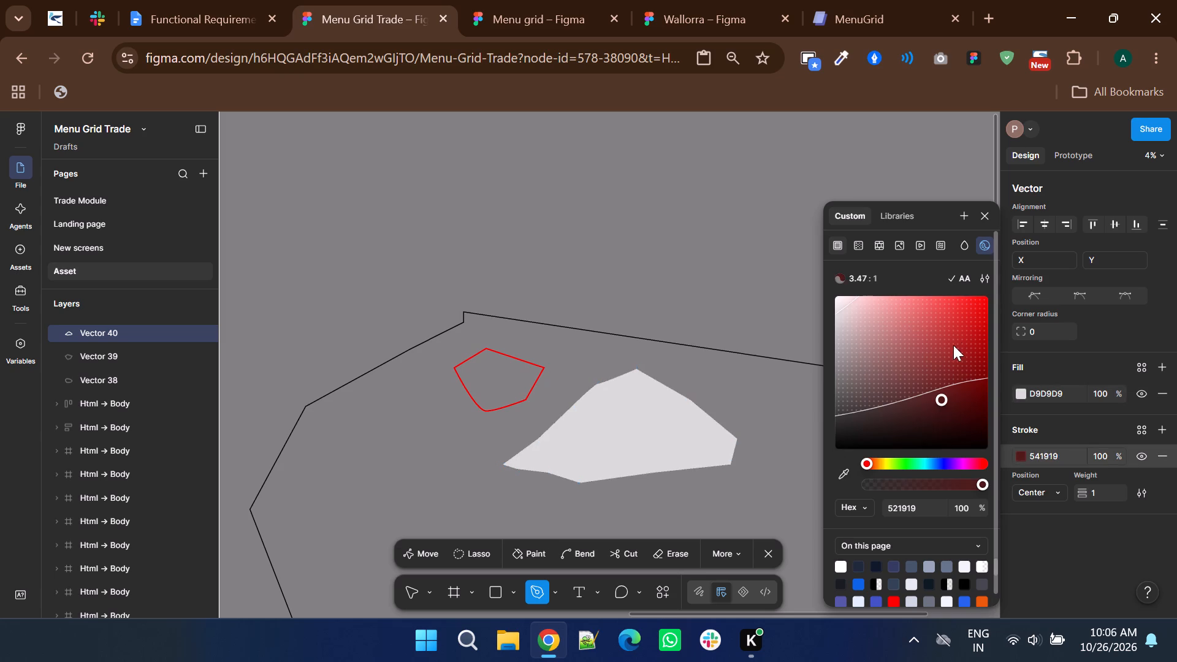
pyautogui.moveTo(953, 345); pyautogui.dragTo(1101, 186)
pyautogui.click(1097, 492)
pyautogui.press('Up')
pyautogui.press('Up')
pyautogui.press('Up')
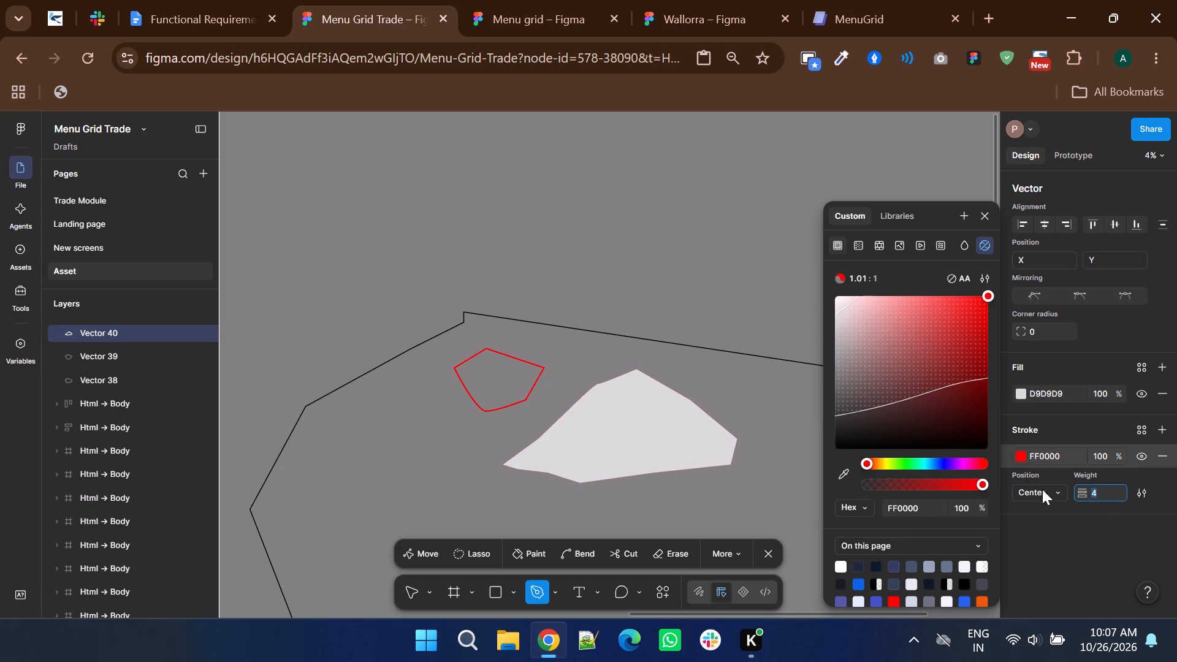
pyautogui.click(1042, 489)
pyautogui.click(1030, 525)
pyautogui.click(1106, 492)
pyautogui.press('Up')
pyautogui.press('Up')
pyautogui.press('Up')
pyautogui.press('Up')
pyautogui.press('Up')
pyautogui.press('Up')
pyautogui.press('Up')
pyautogui.press('Up')
pyautogui.press('Up')
pyautogui.press('Up')
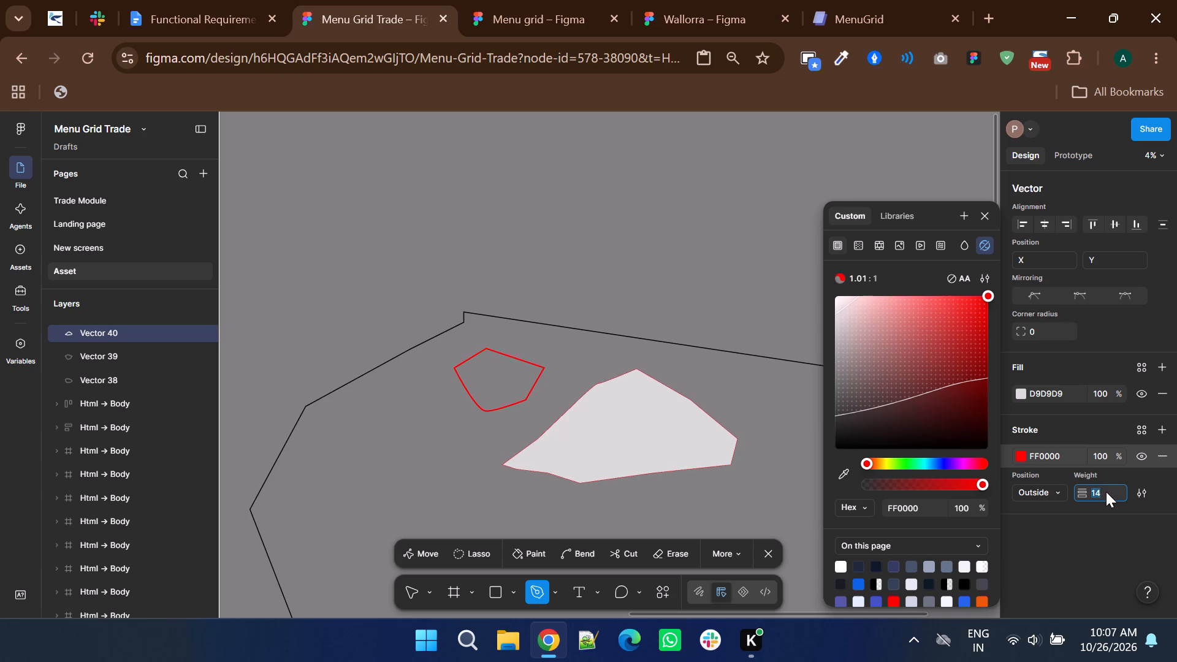
pyautogui.press('Up')
pyautogui.press('Up')
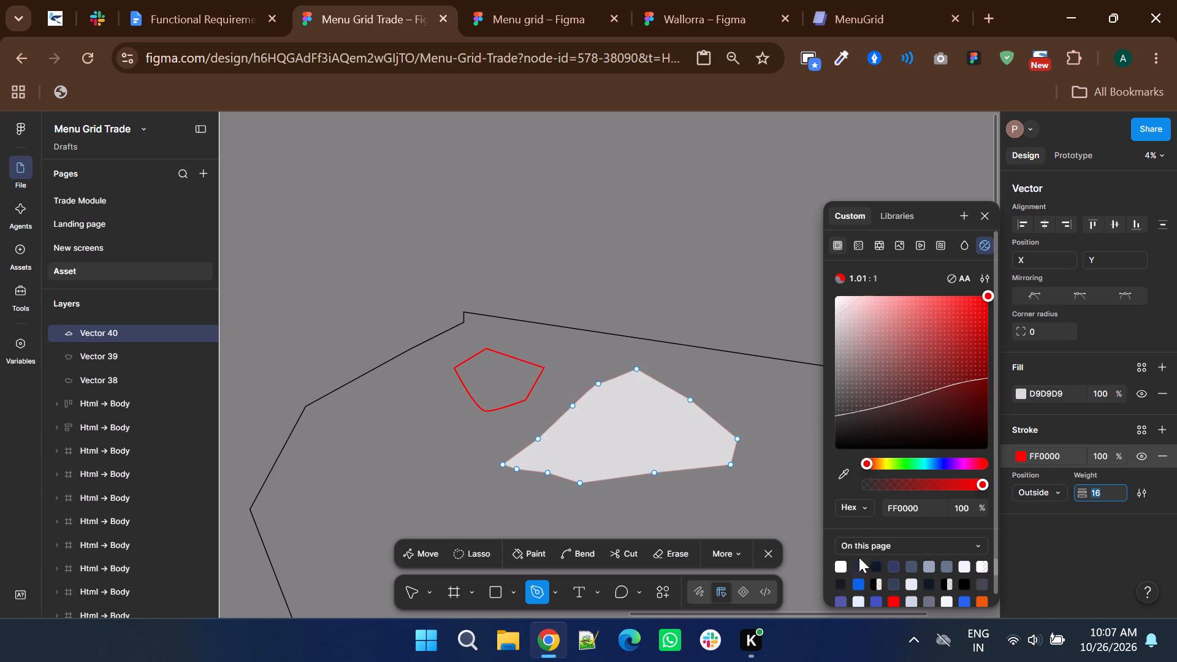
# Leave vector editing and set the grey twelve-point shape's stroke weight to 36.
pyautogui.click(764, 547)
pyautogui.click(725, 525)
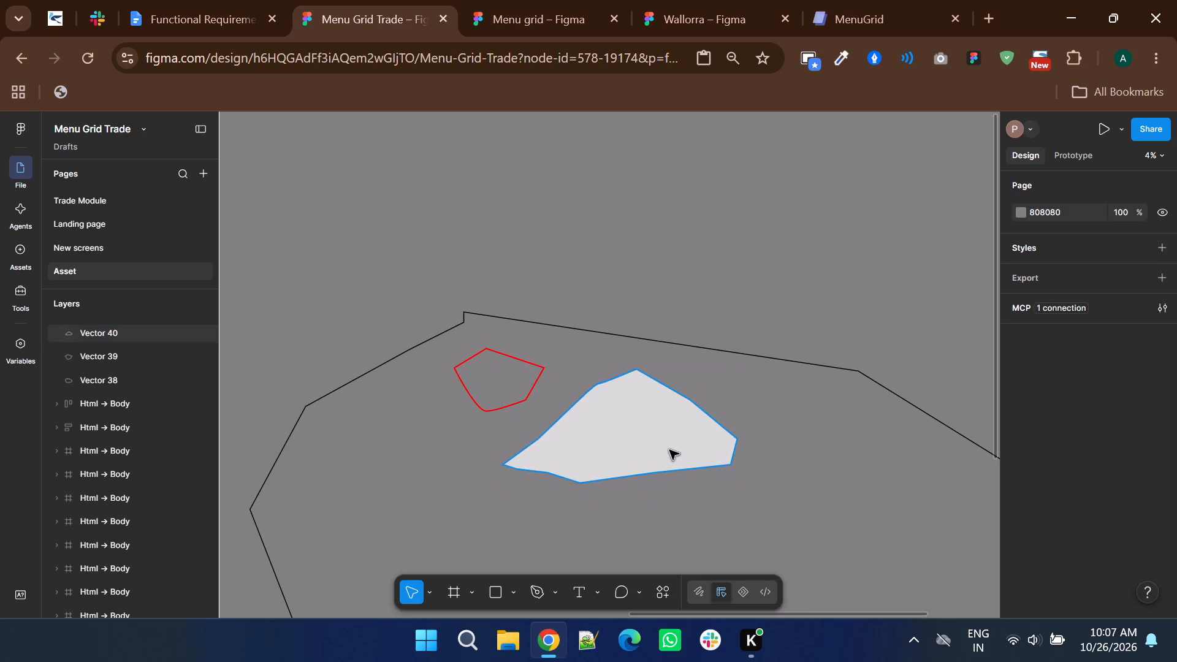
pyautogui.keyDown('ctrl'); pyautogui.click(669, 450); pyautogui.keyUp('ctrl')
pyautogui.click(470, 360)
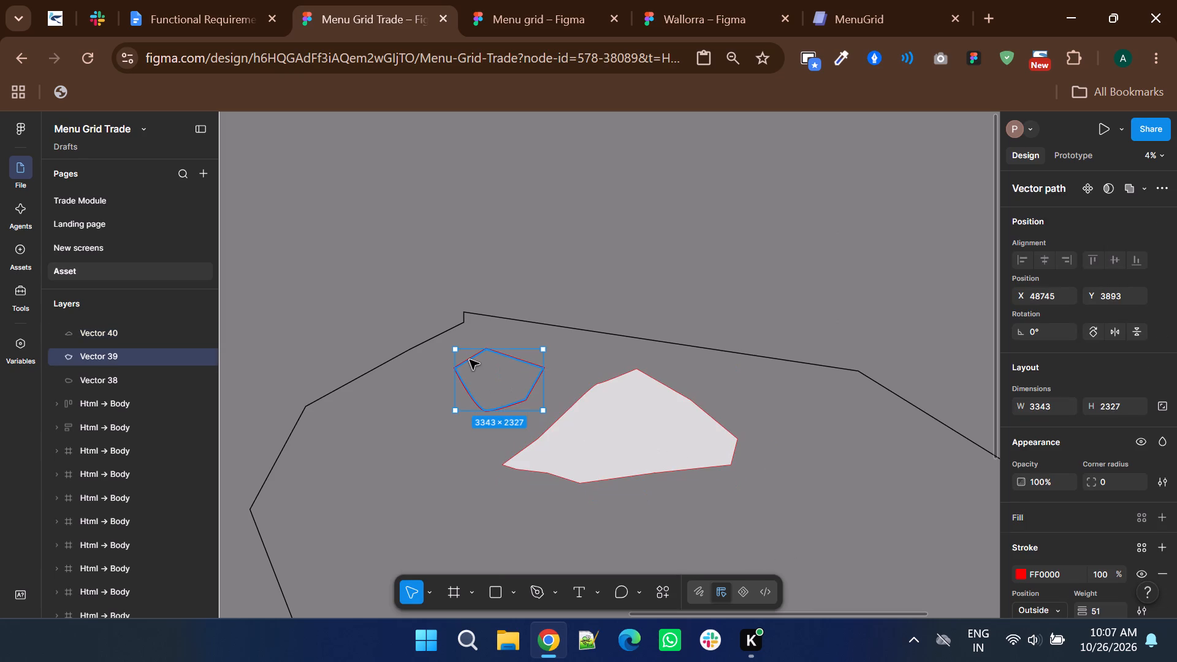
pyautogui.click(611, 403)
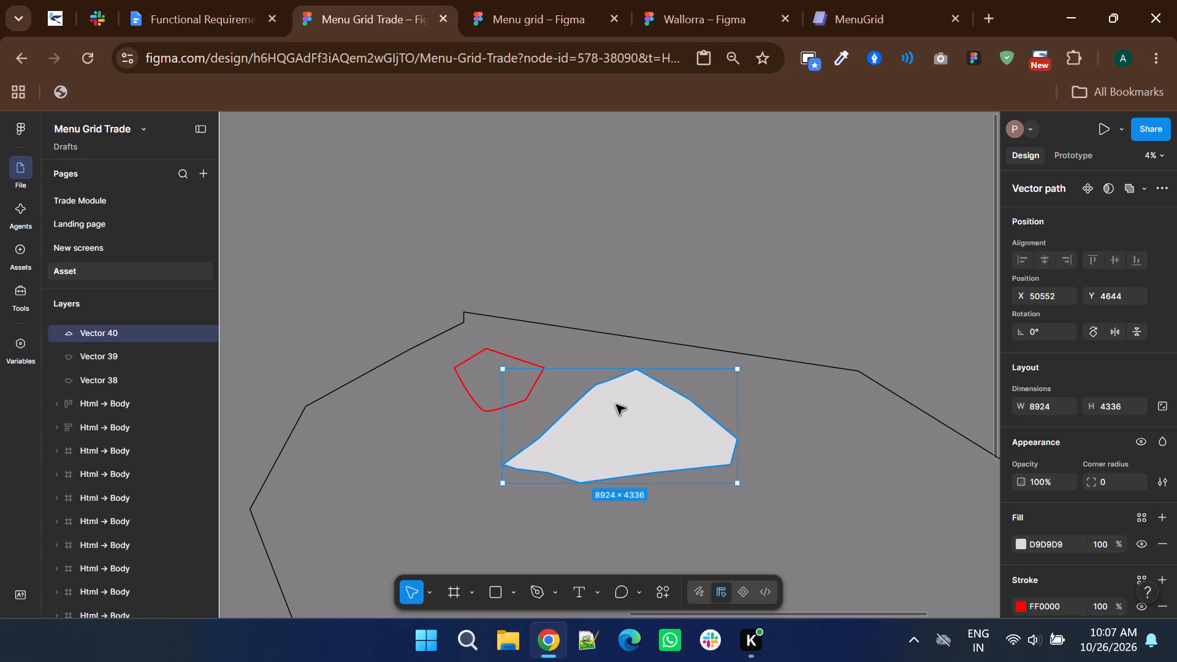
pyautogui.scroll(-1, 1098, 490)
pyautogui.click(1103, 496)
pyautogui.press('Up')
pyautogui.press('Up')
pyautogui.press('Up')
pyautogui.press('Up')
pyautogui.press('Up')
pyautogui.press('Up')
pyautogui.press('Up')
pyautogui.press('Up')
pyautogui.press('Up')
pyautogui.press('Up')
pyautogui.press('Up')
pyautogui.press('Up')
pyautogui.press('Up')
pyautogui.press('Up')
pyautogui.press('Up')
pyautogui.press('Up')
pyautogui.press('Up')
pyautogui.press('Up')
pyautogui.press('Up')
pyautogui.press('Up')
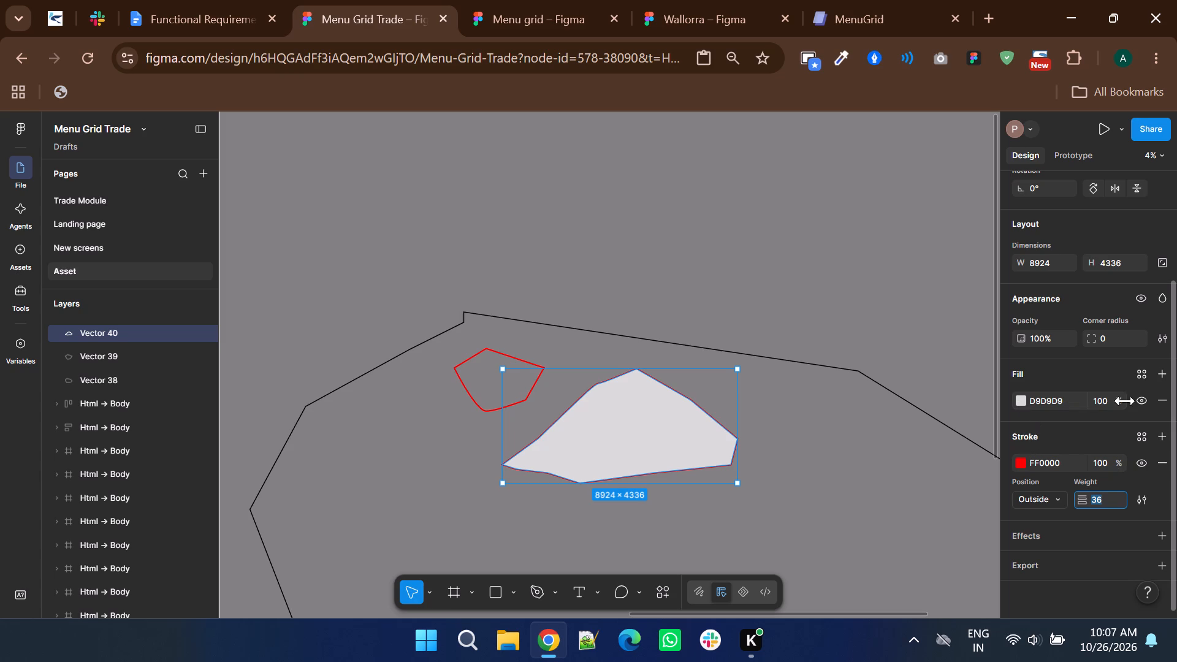
# Hide the D9D9D9 fill of the twelve-point shape and deselect it.
pyautogui.click(1141, 403)
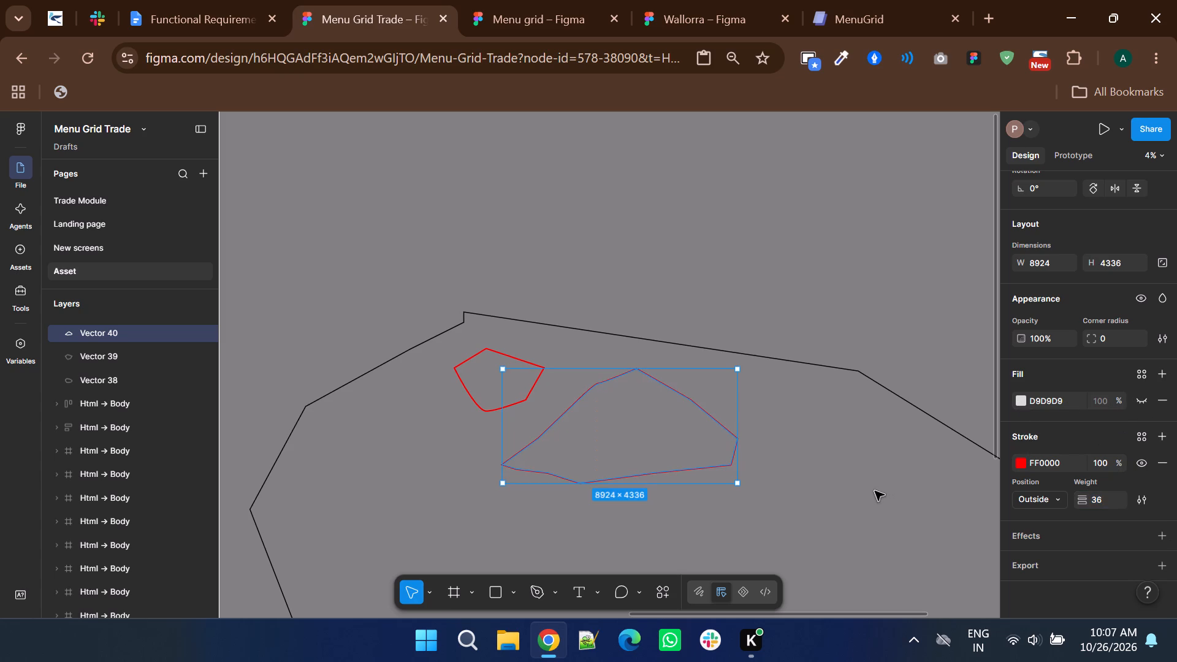
pyautogui.keyDown('ctrl'); pyautogui.scroll(-2, 617, 439); pyautogui.keyUp('ctrl')
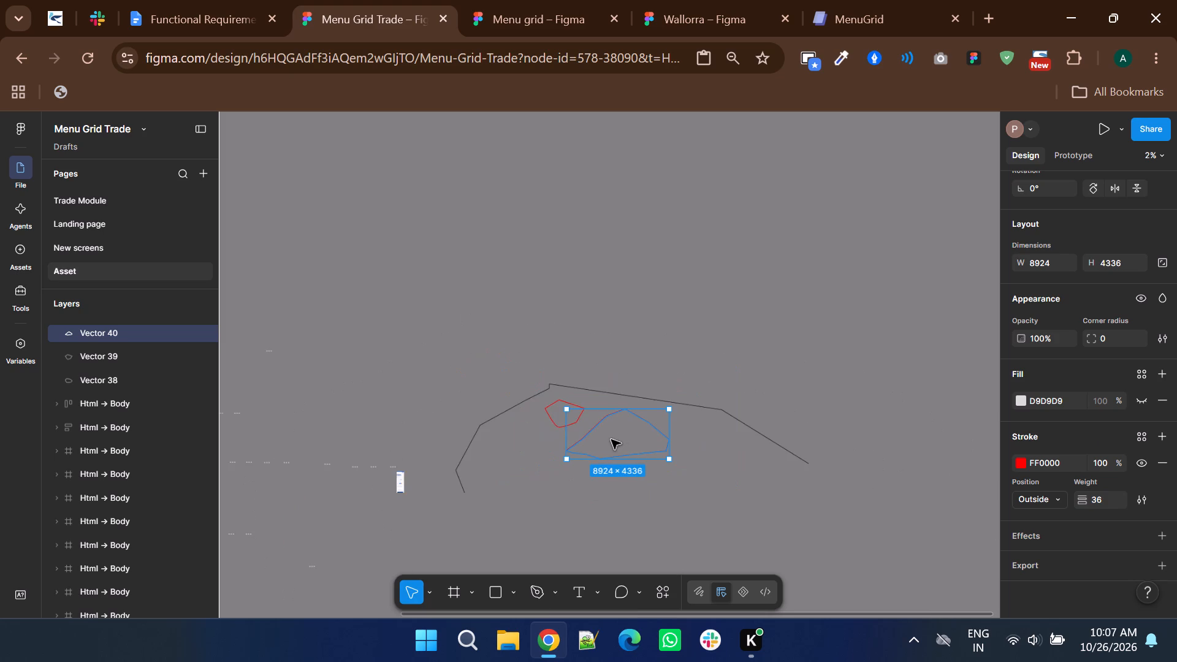
pyautogui.scroll(-1, 611, 439)
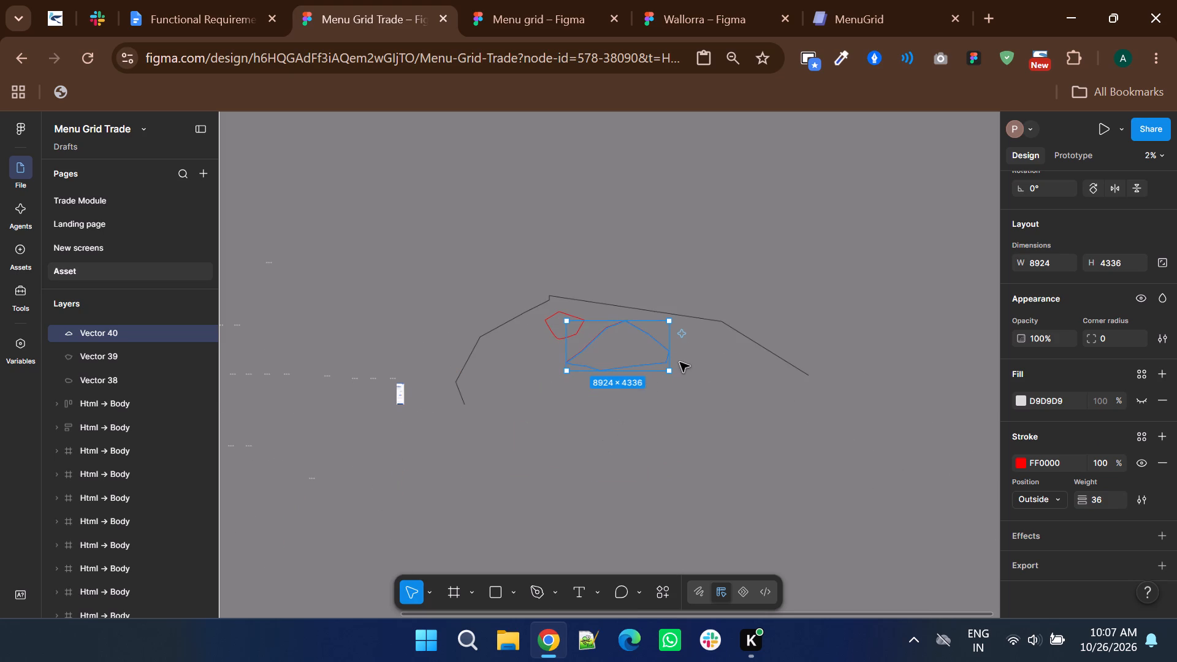
pyautogui.click(680, 362)
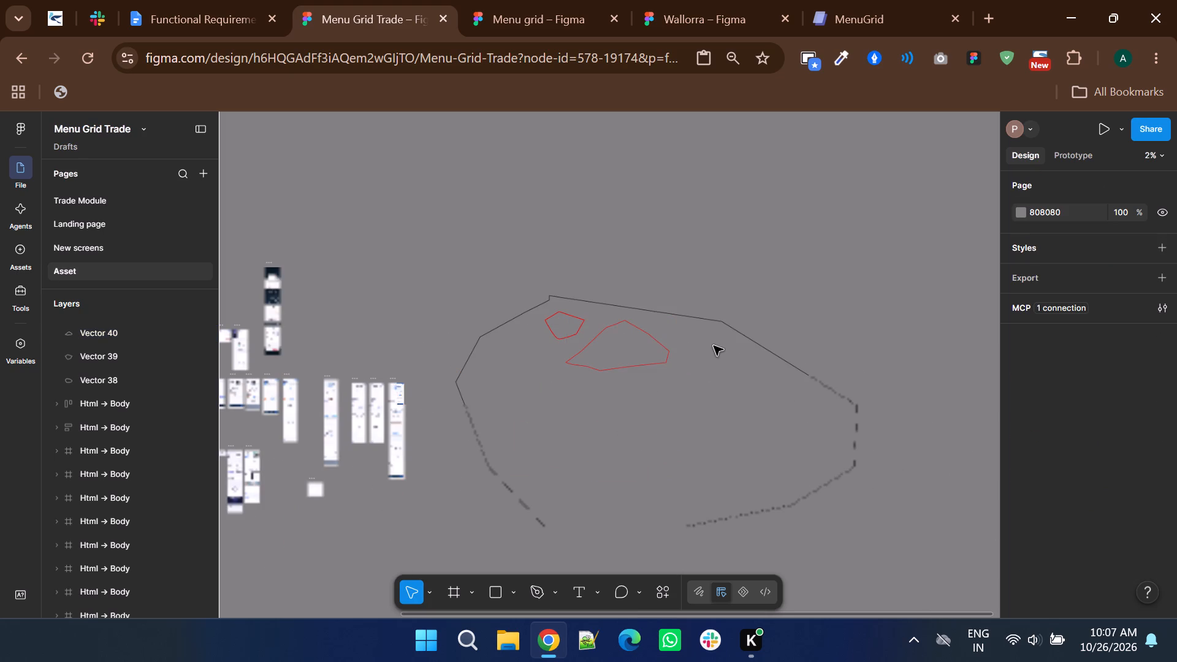
# Move the twelve-point shape over the small red five-point shape, to about X 47335, Y 3893.
pyautogui.keyDown('ctrl'); pyautogui.scroll(2, 717, 373); pyautogui.keyUp('ctrl')
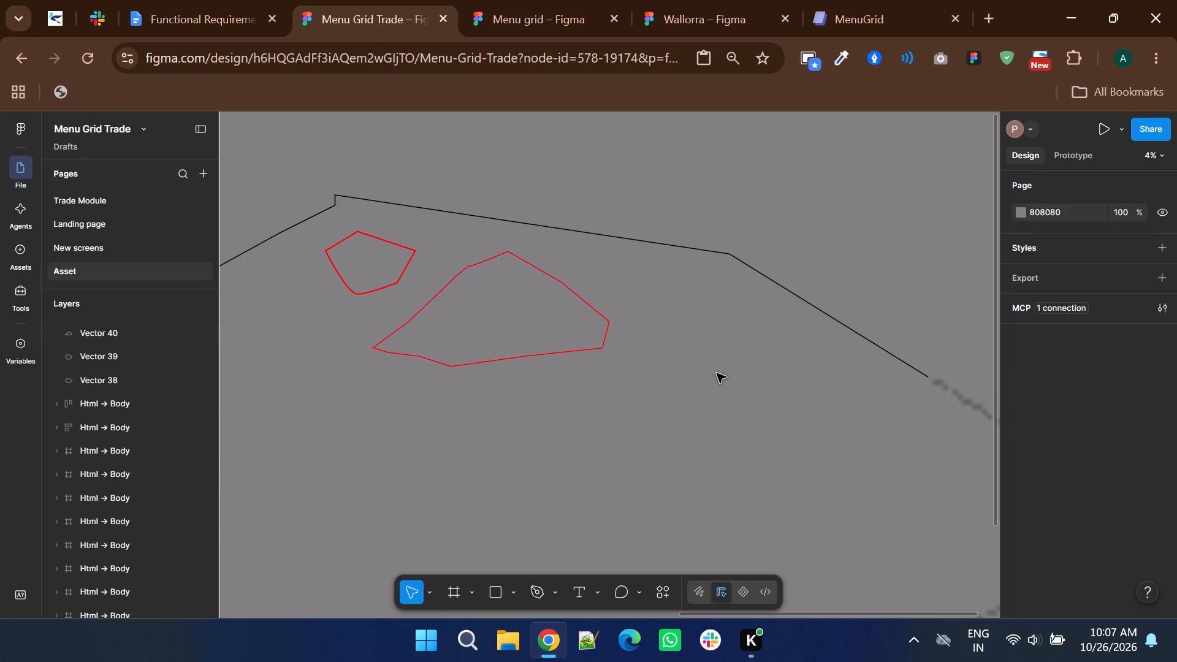
pyautogui.keyDown('ctrl'); pyautogui.scroll(-1, 676, 410); pyautogui.keyUp('ctrl')
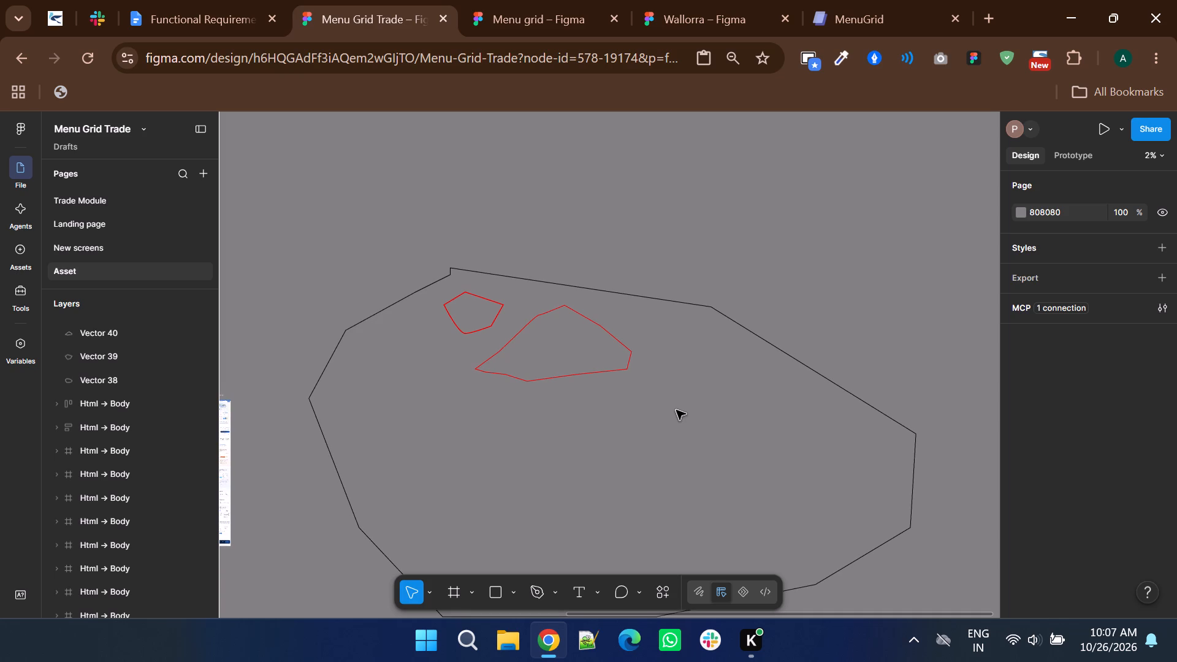
pyautogui.scroll(-2, 676, 410)
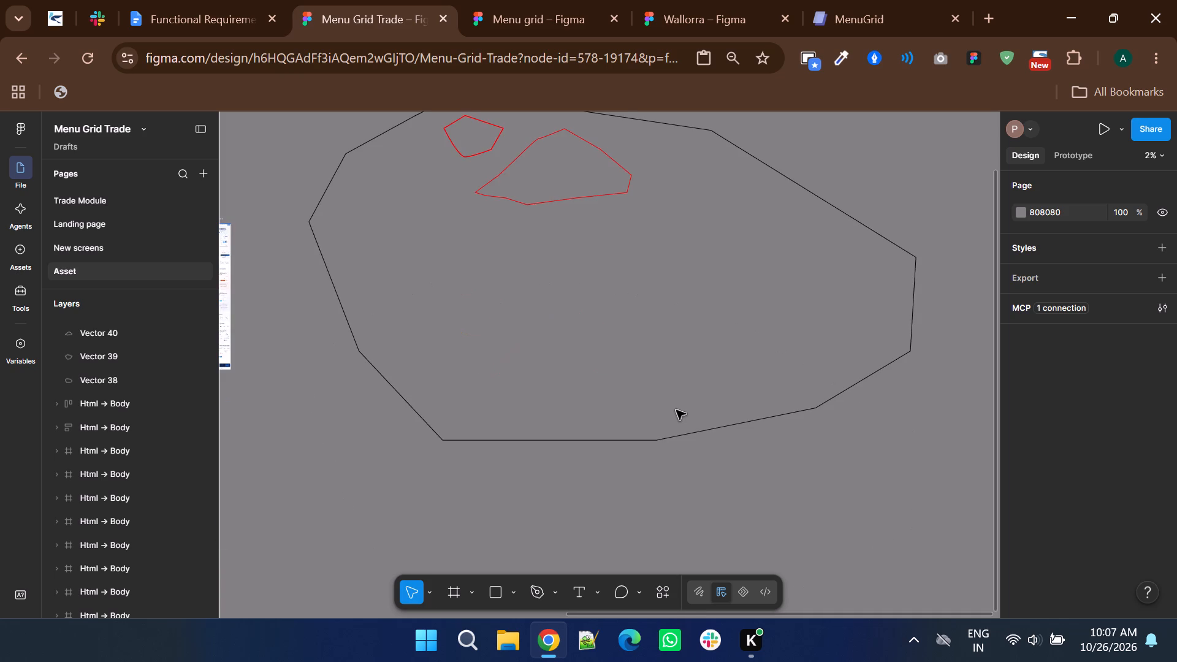
pyautogui.scroll(2, 676, 410)
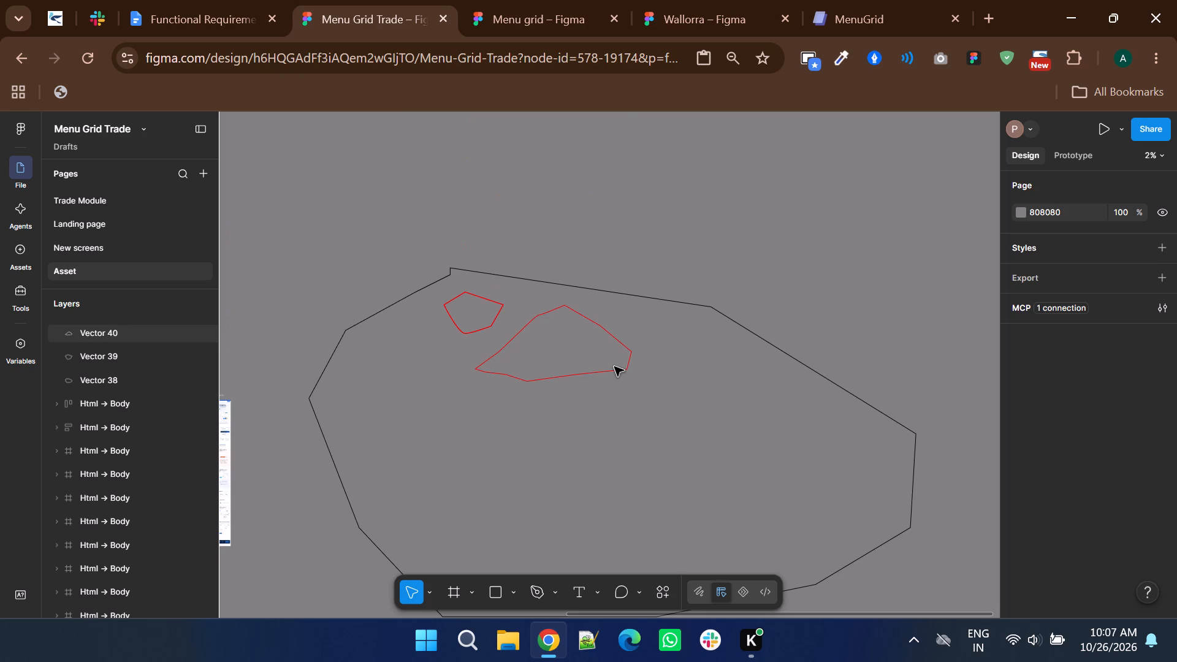
pyautogui.click(614, 368)
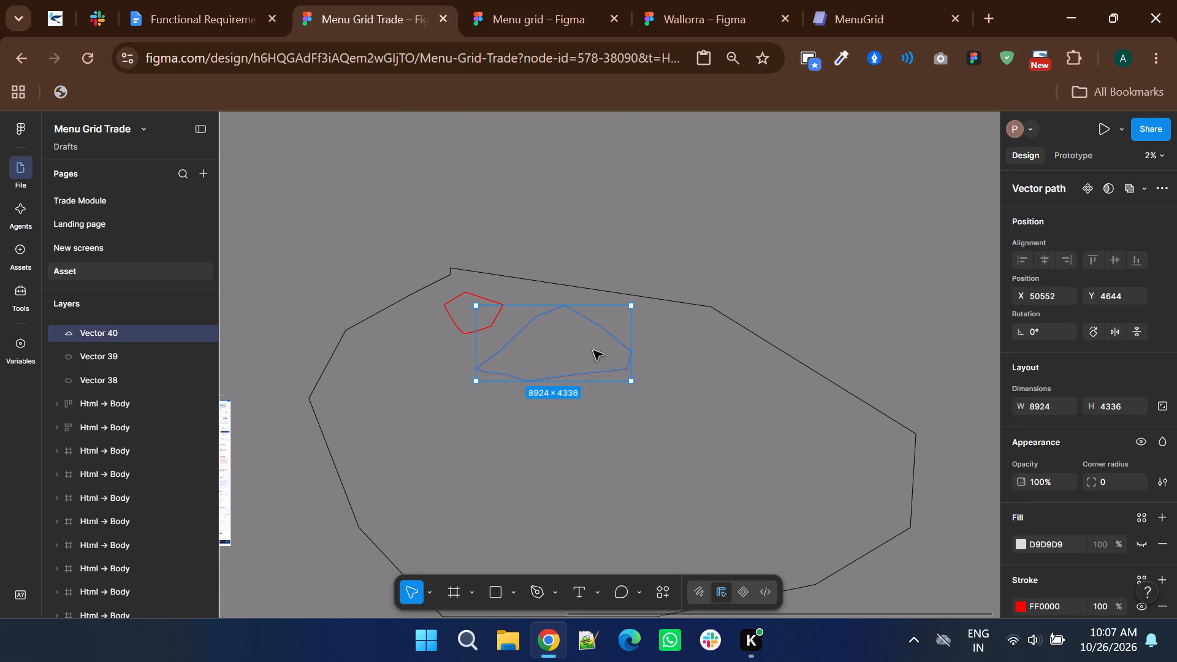
pyautogui.keyDown('ctrl'); pyautogui.scroll(1, 593, 351); pyautogui.keyUp('ctrl')
pyautogui.moveTo(536, 345); pyautogui.dragTo(558, 319)
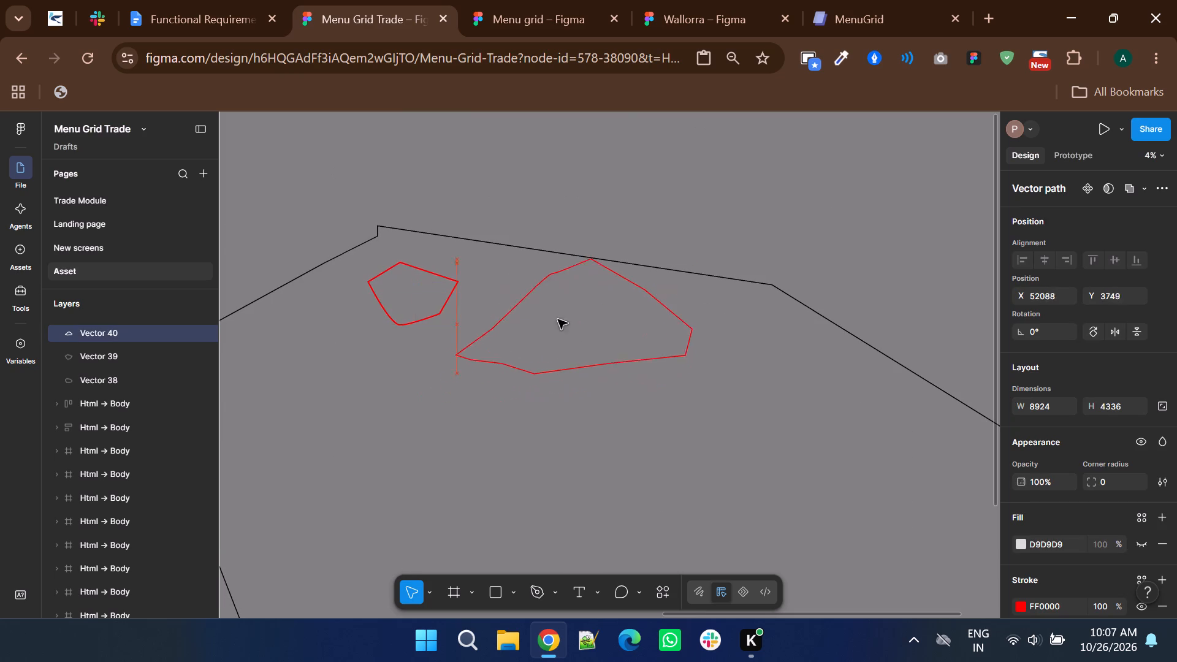
pyautogui.moveTo(558, 319); pyautogui.dragTo(459, 328)
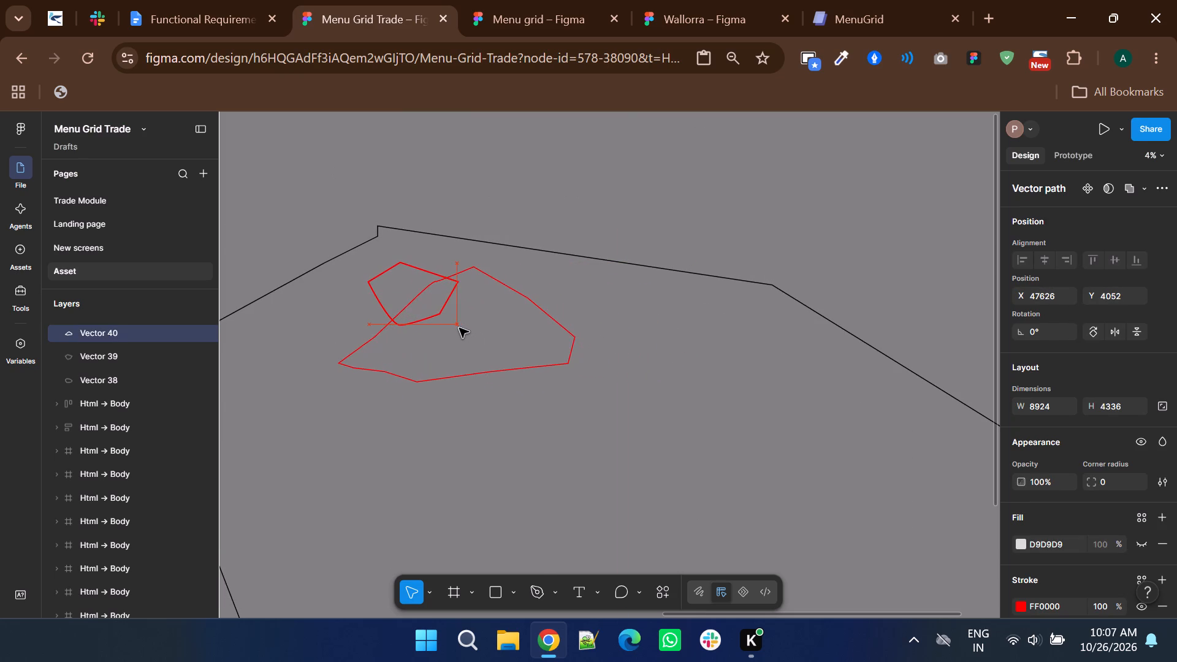
pyautogui.moveTo(459, 328); pyautogui.dragTo(452, 327)
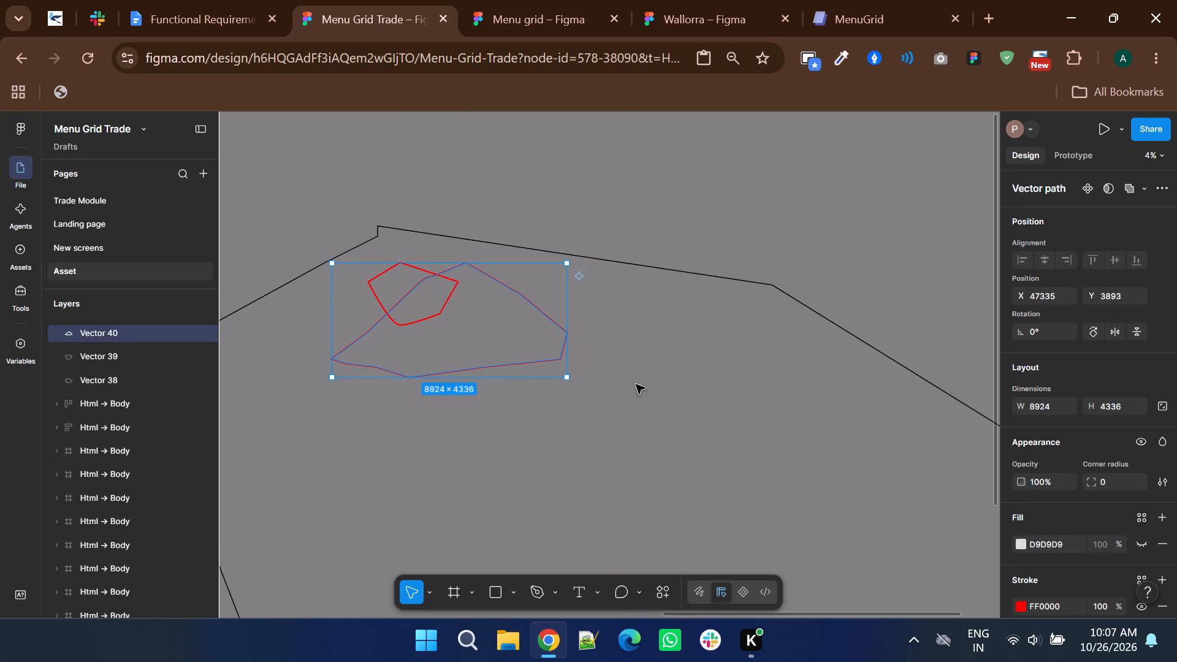
# Set the twelve-point shape's stroke weight to 54.
pyautogui.scroll(-2, 1115, 514)
pyautogui.click(1113, 503)
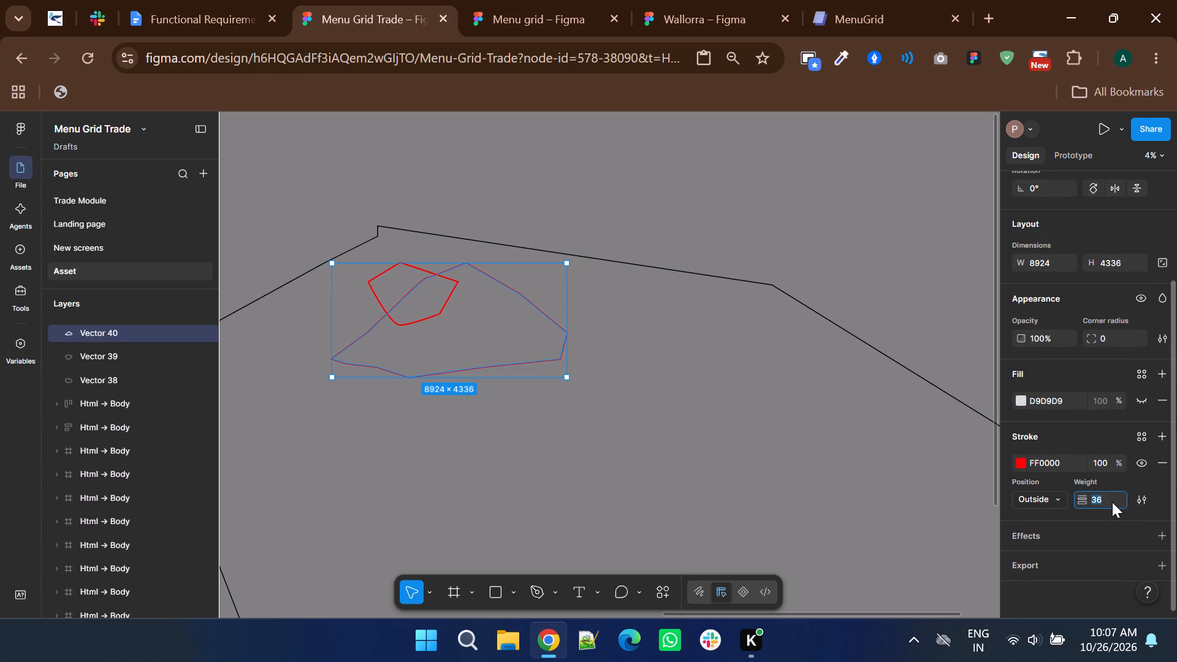
pyautogui.press('Up')
pyautogui.press('Up')
pyautogui.press('Up')
pyautogui.press('Up')
pyautogui.press('Up')
pyautogui.press('Up')
pyautogui.press('Up')
pyautogui.press('Up')
pyautogui.press('Up')
pyautogui.press('Up')
pyautogui.press('Up')
pyautogui.press('Up')
pyautogui.press('Up')
pyautogui.press('Up')
pyautogui.press('Up')
pyautogui.press('Up')
pyautogui.press('Up')
pyautogui.press('Up')
pyautogui.press('Up')
pyautogui.press('Up')
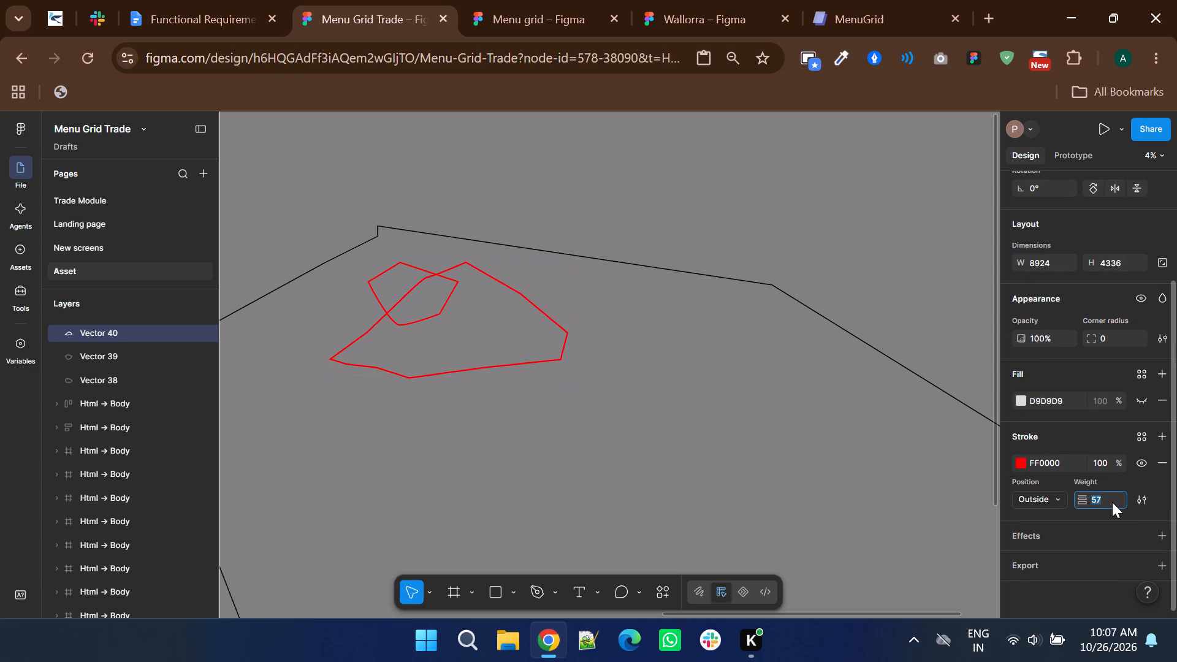
pyautogui.press('Down')
pyautogui.press('Down')
pyautogui.press('Down')
# Draw a closed, tall four-point shape of about 6336 × 20736 with the Pen tool, to the right of the large outline.
pyautogui.keyDown('ctrl'); pyautogui.scroll(-2, 484, 387); pyautogui.keyUp('ctrl')
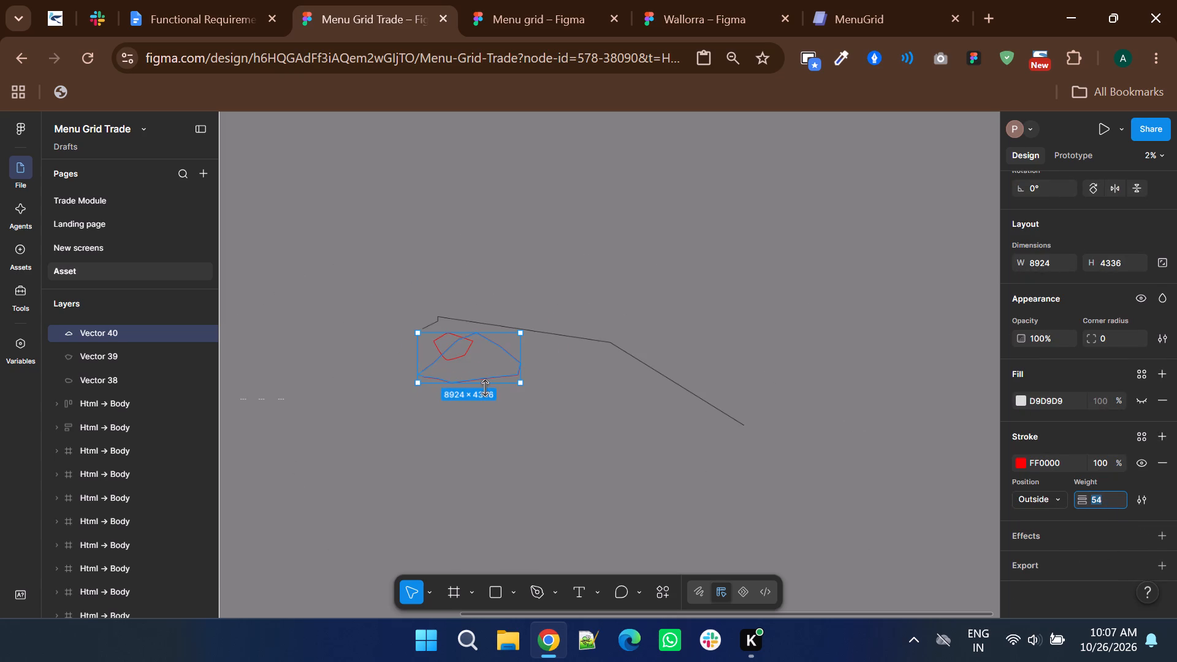
pyautogui.keyDown('shift'); pyautogui.scroll(-4, 520, 400); pyautogui.keyUp('shift')
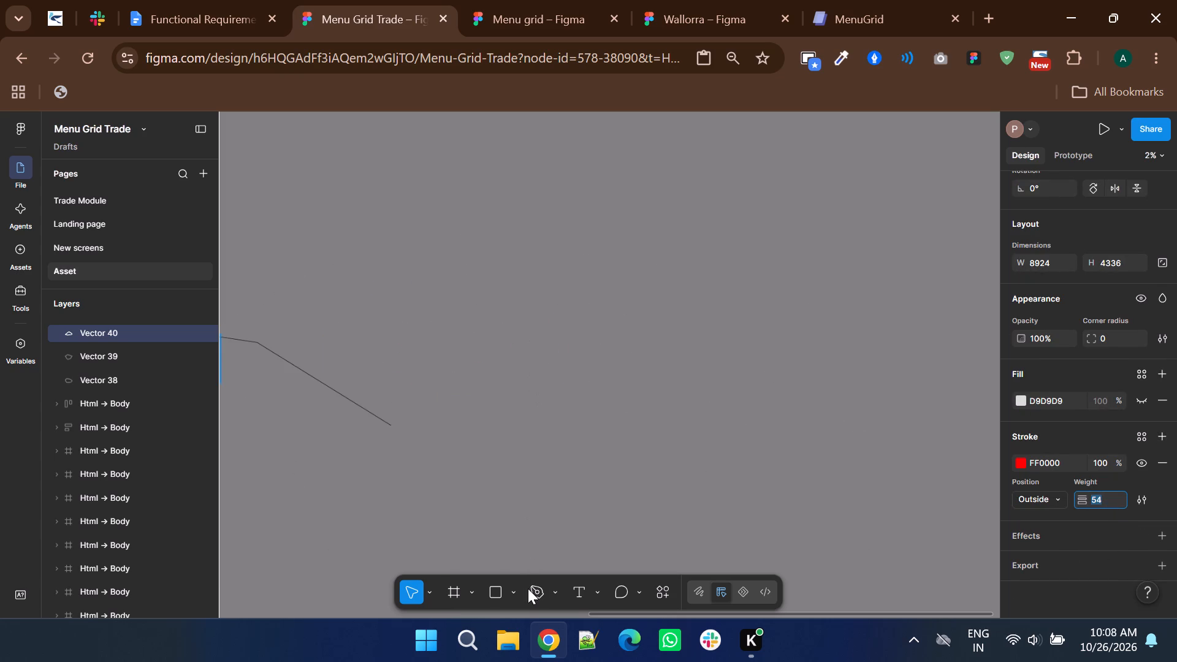
pyautogui.click(528, 589)
pyautogui.click(517, 246)
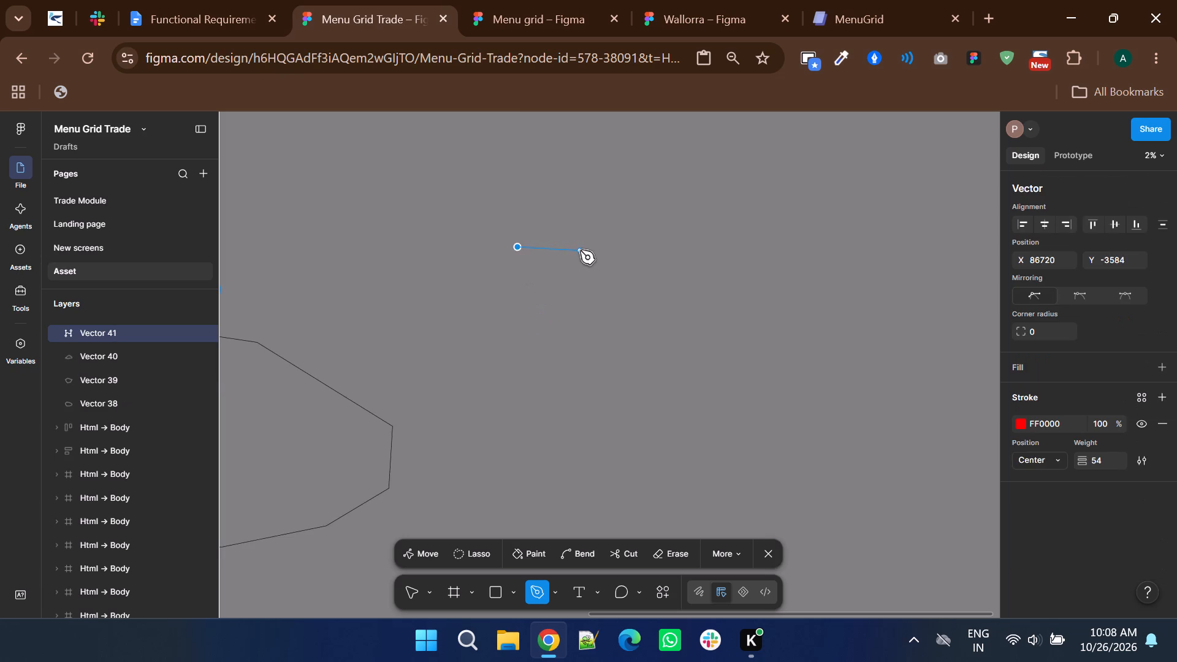
pyautogui.click(580, 250)
pyautogui.click(568, 485)
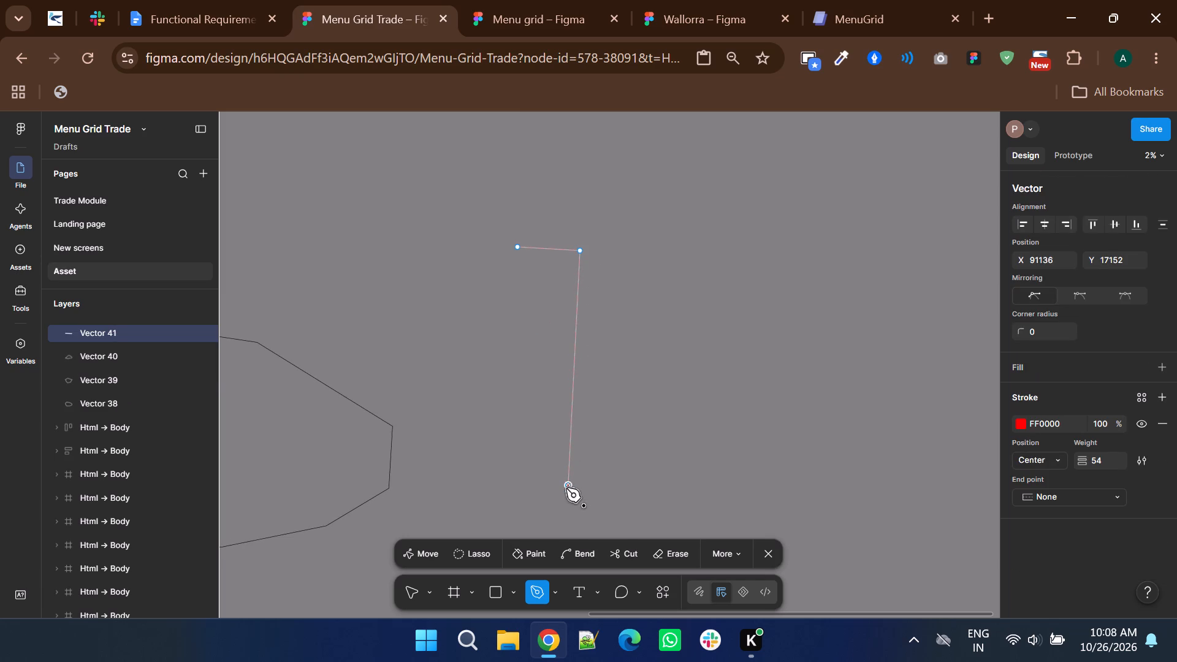
pyautogui.click(507, 482)
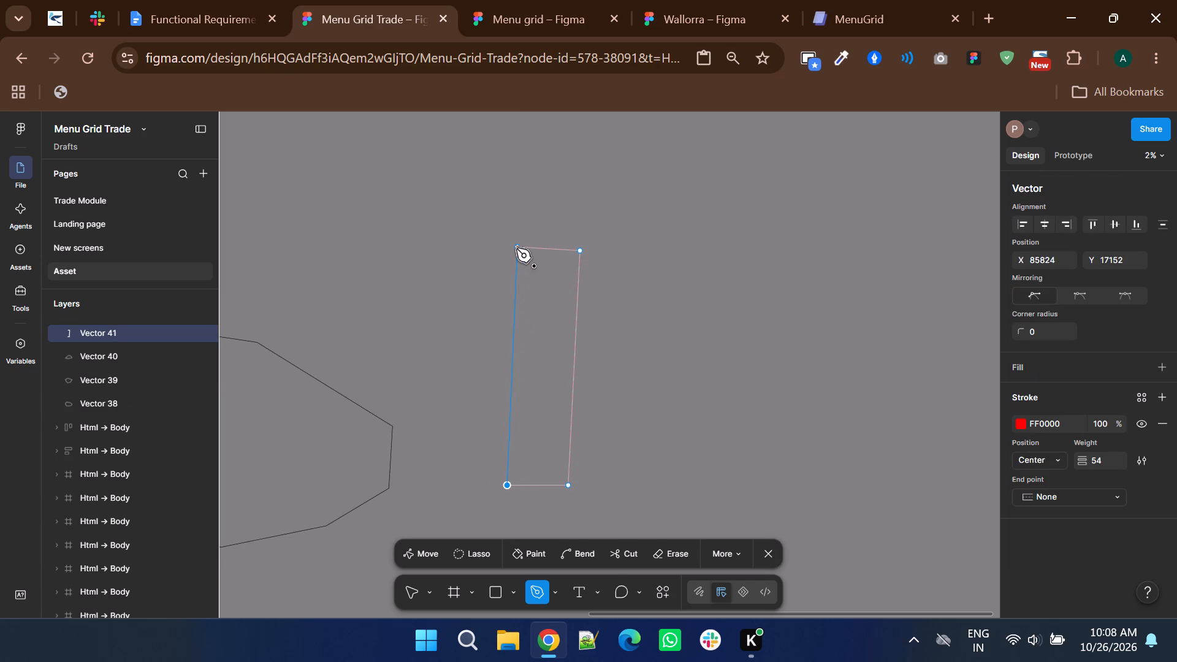
pyautogui.click(520, 246)
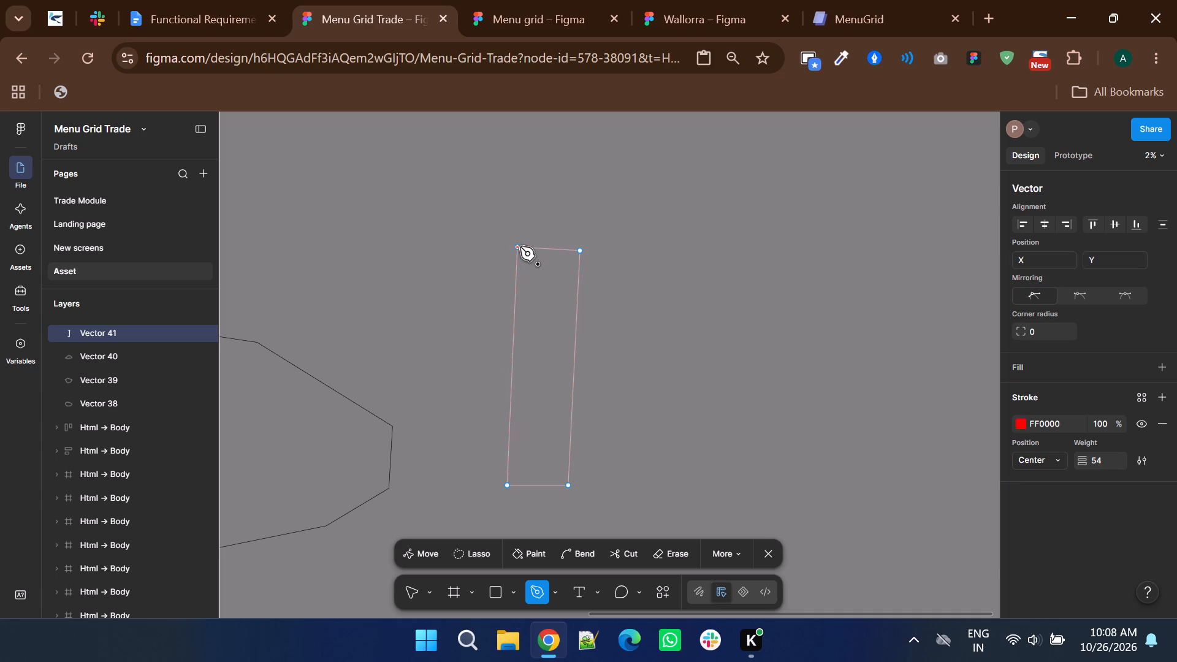
pyautogui.click(771, 555)
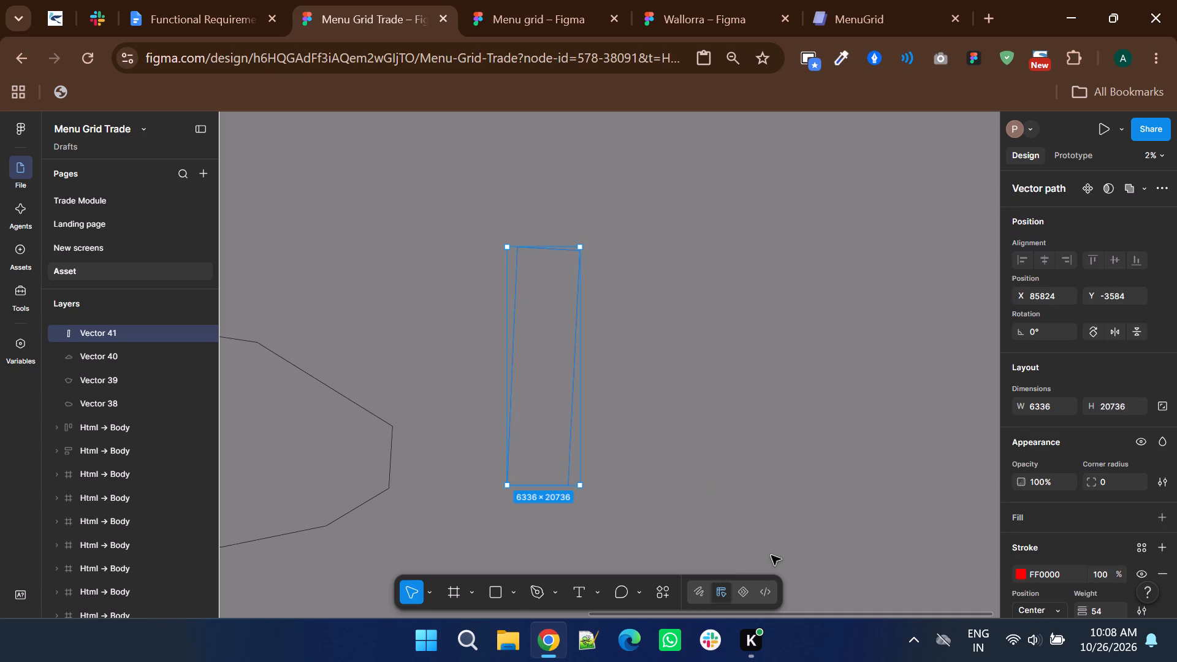
# Widen the four-point shape to about 13248 and move it to about X 83904, Y -3392.
pyautogui.moveTo(552, 376); pyautogui.dragTo(554, 385)
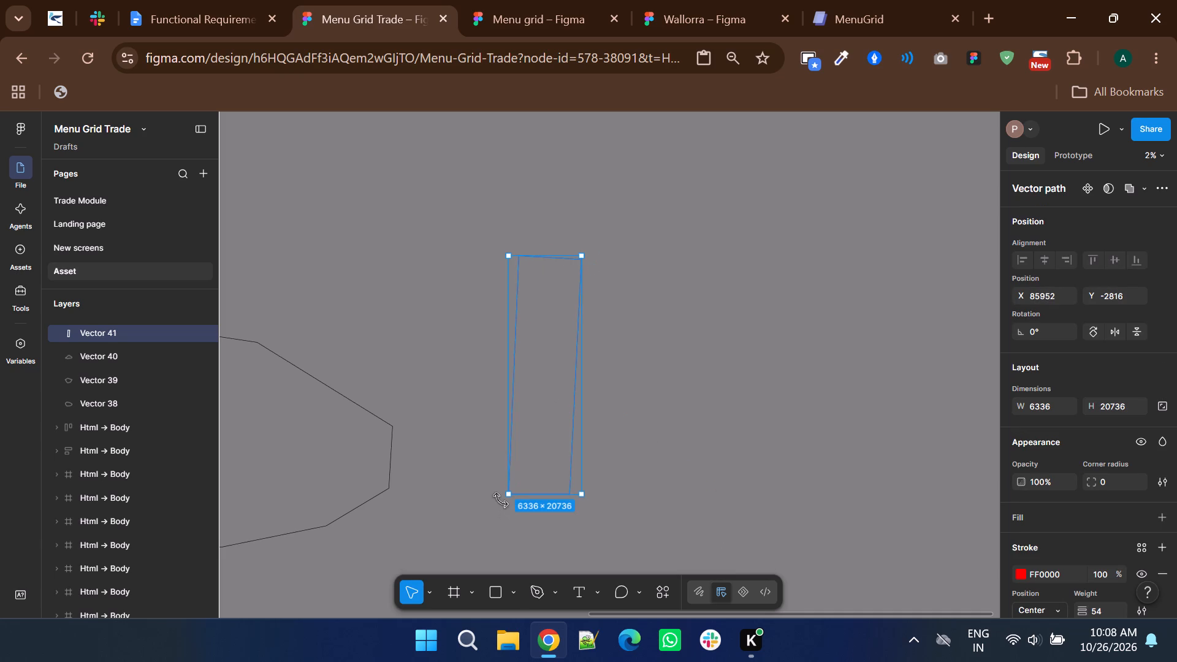
pyautogui.keyDown('shift'); pyautogui.moveTo(500, 500); pyautogui.dragTo(509, 509); pyautogui.keyUp('shift')
pyautogui.click(652, 417)
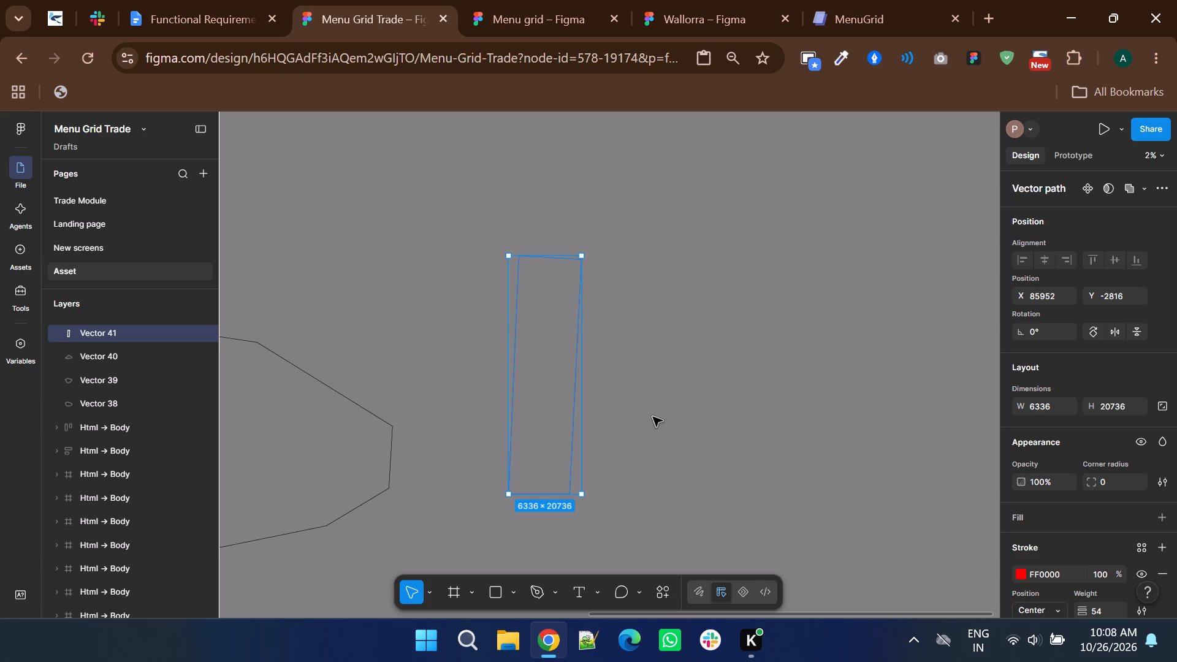
pyautogui.click(575, 408)
pyautogui.moveTo(511, 414); pyautogui.dragTo(462, 425)
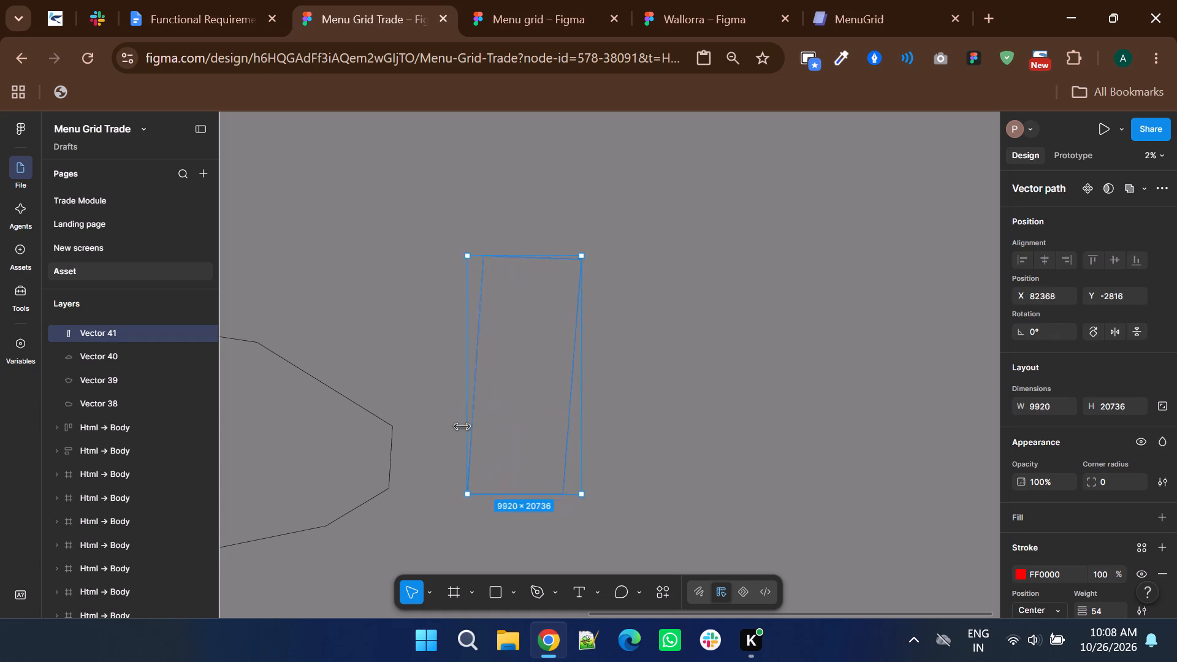
pyautogui.moveTo(462, 425); pyautogui.dragTo(429, 438)
pyautogui.moveTo(465, 478); pyautogui.dragTo(516, 471)
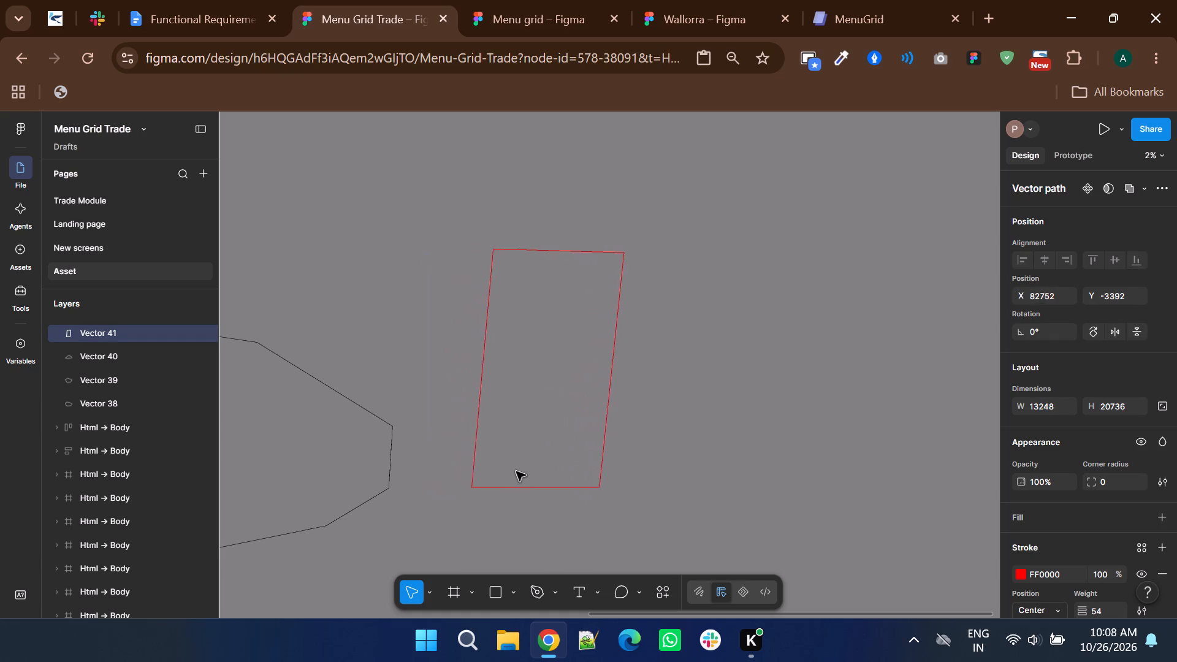
pyautogui.moveTo(516, 471); pyautogui.dragTo(522, 471)
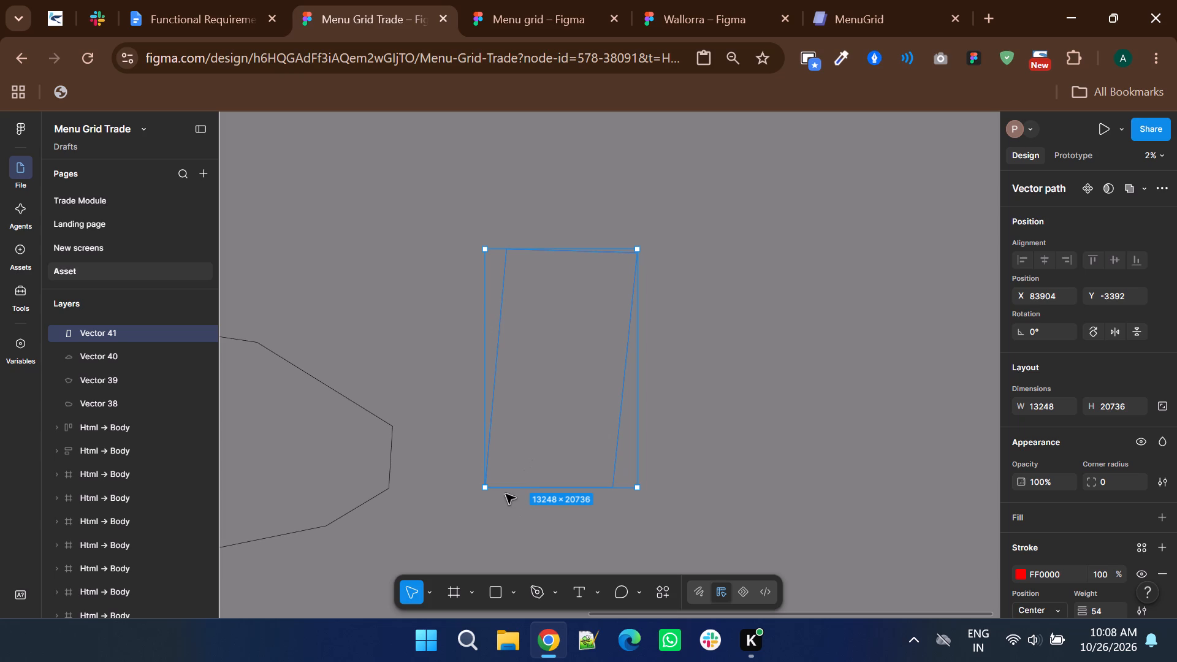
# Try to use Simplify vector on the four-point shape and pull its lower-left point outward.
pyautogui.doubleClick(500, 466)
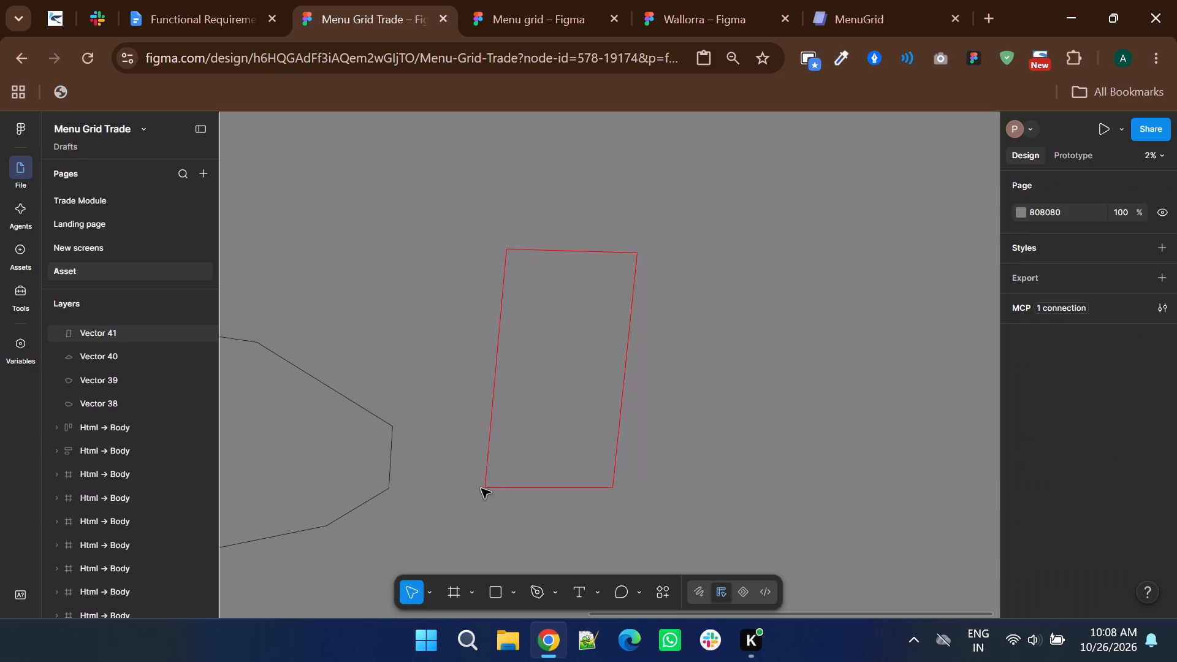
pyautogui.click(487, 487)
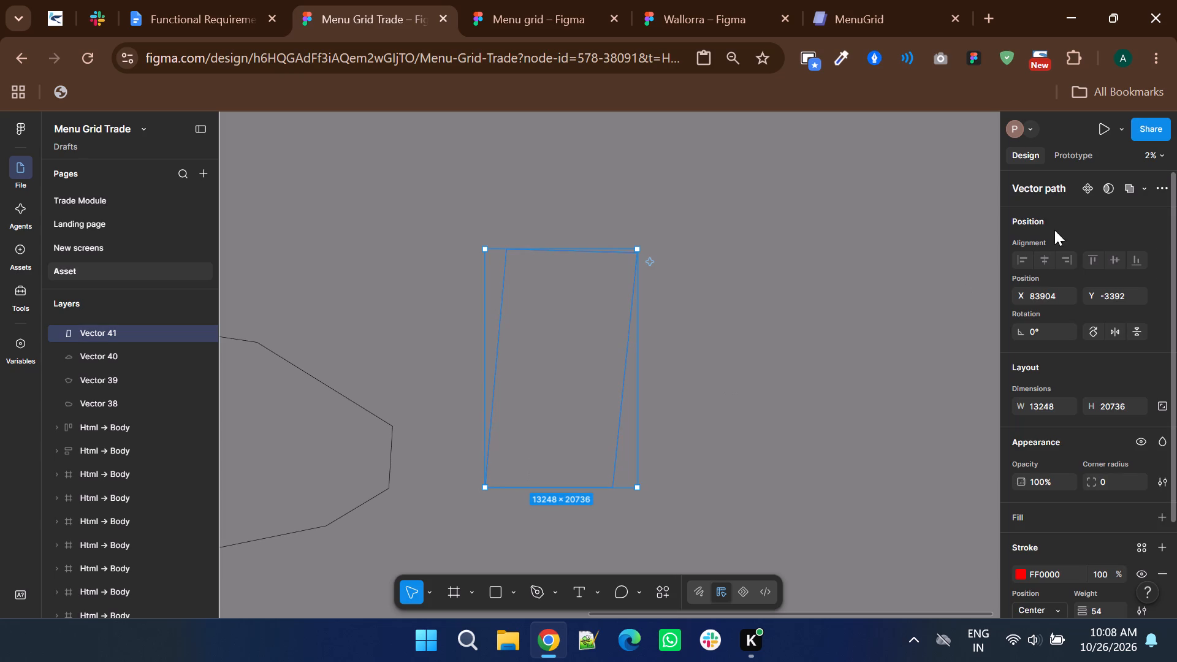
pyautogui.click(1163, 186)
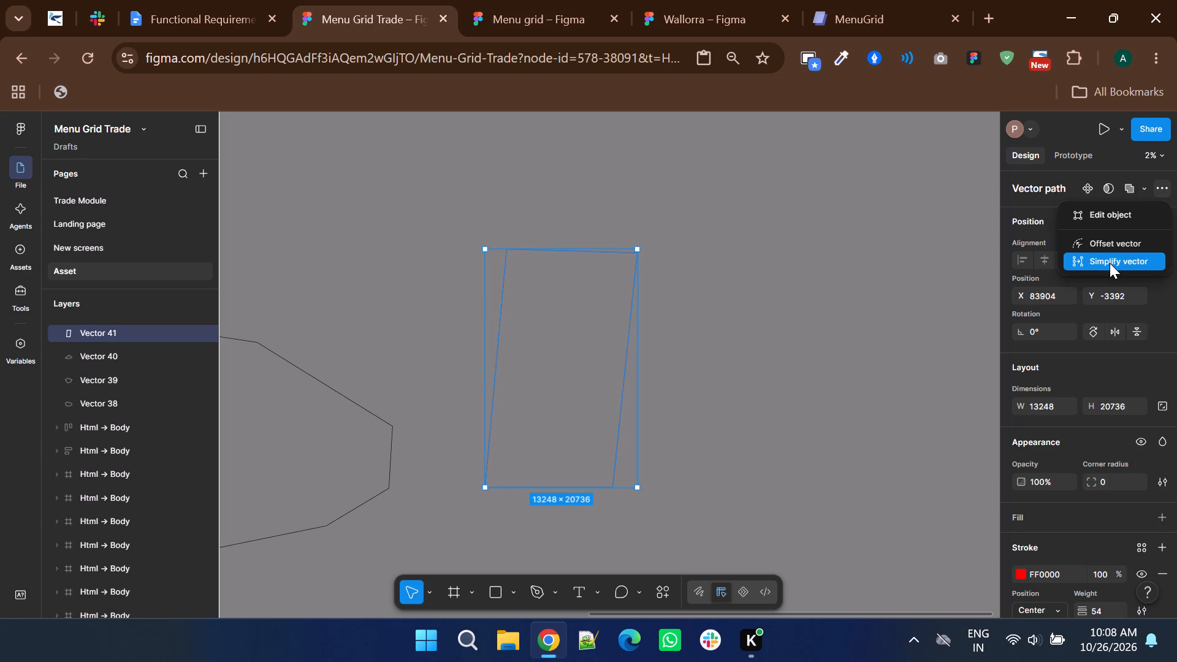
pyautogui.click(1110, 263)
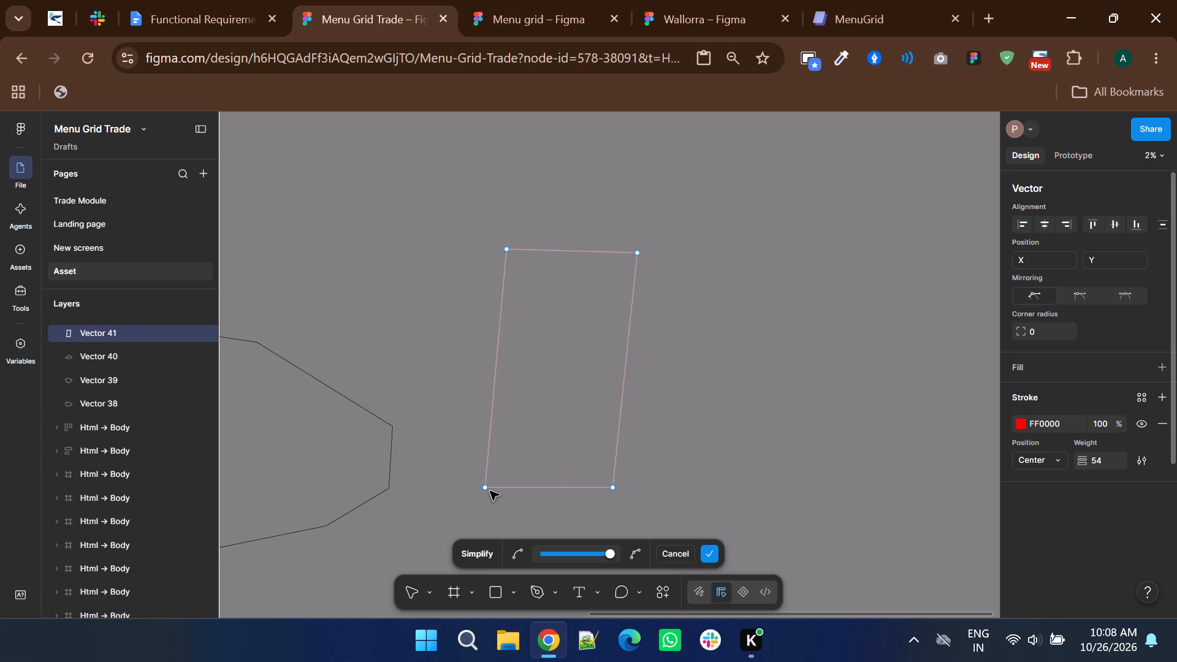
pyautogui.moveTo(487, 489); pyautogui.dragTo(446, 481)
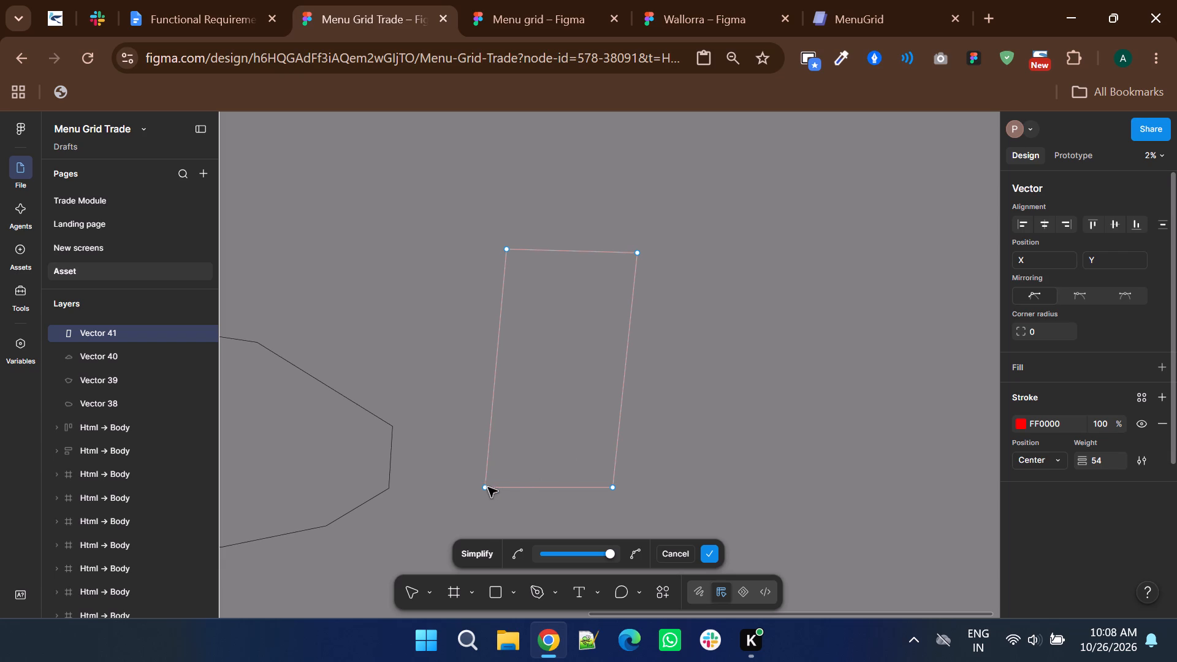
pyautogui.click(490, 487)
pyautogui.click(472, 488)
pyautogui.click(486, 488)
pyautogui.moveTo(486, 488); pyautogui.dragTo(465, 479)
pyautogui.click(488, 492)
# Edit the four-point shape by moving its lower-left point past the lower-right one, making its sides cross into two opposing triangles.
pyautogui.tripleClick(485, 488)
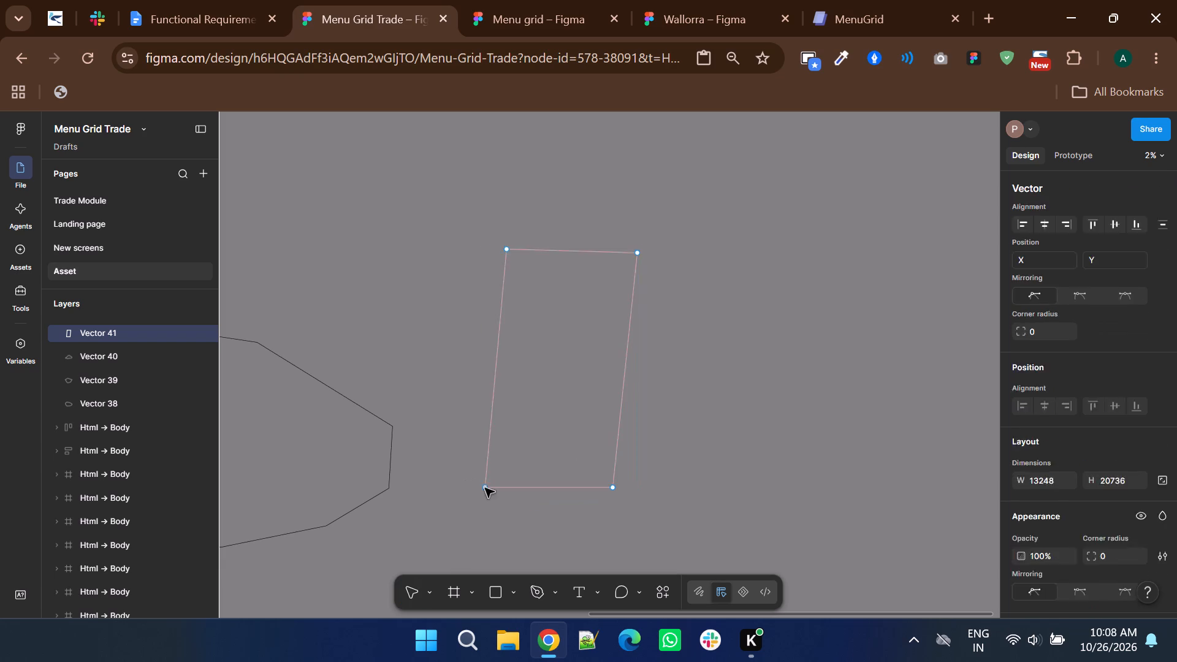
pyautogui.click(485, 488)
pyautogui.doubleClick(485, 488)
pyautogui.moveTo(485, 488); pyautogui.dragTo(458, 479)
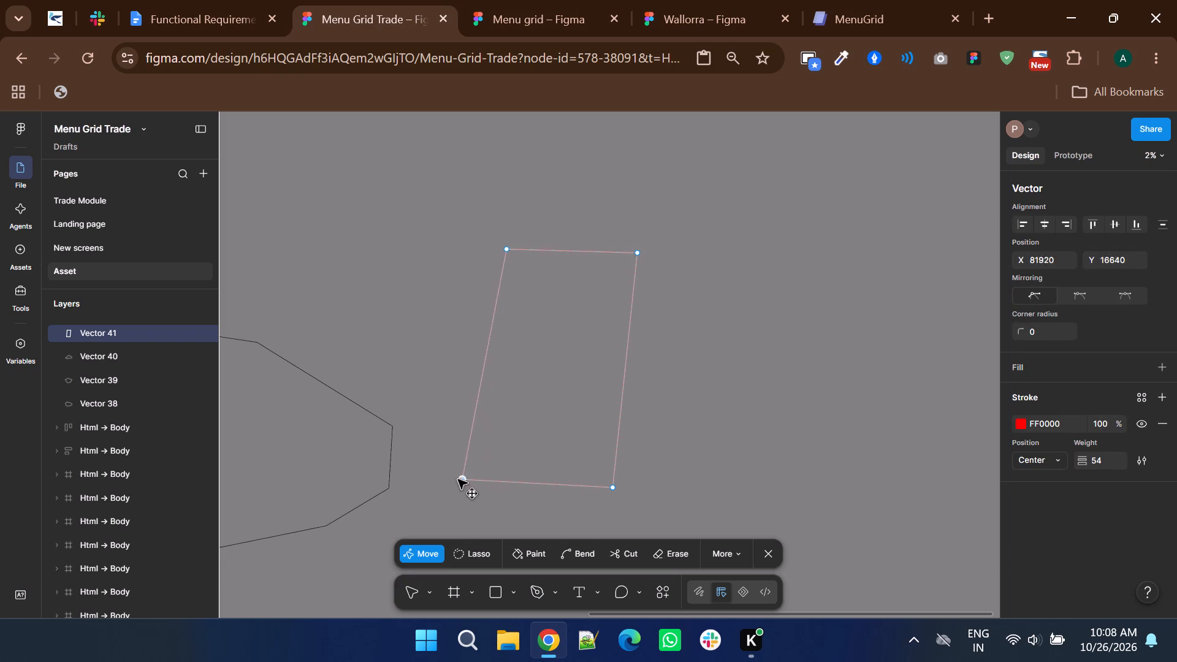
pyautogui.moveTo(458, 479); pyautogui.dragTo(527, 476)
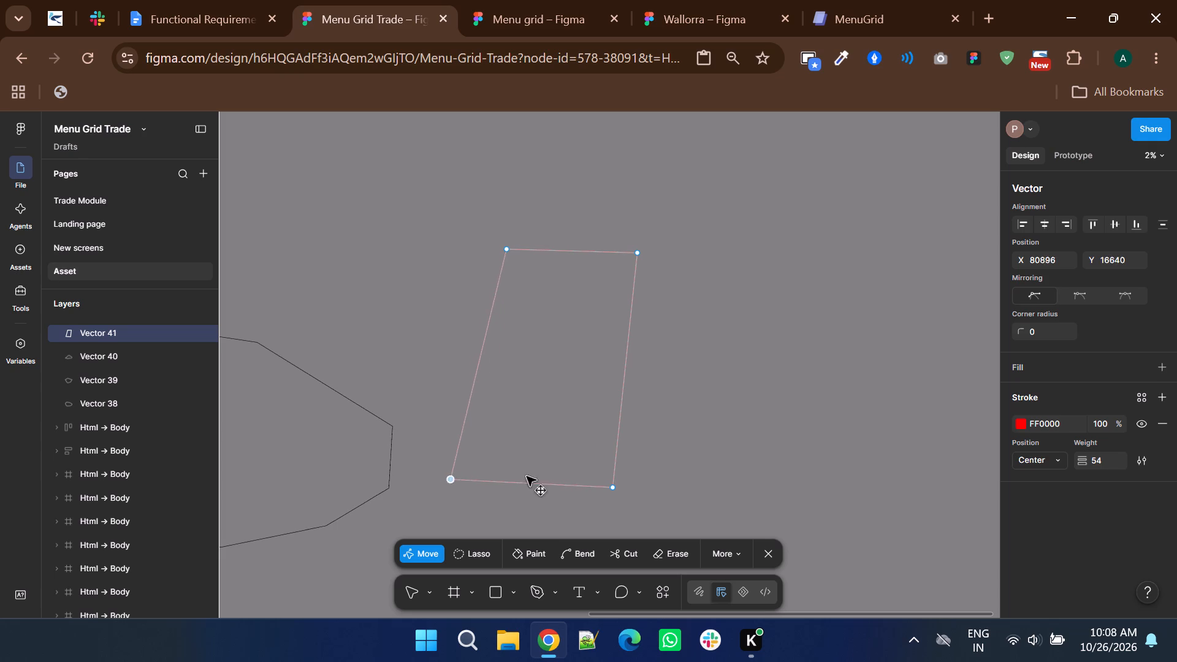
pyautogui.moveTo(527, 476); pyautogui.dragTo(775, 462)
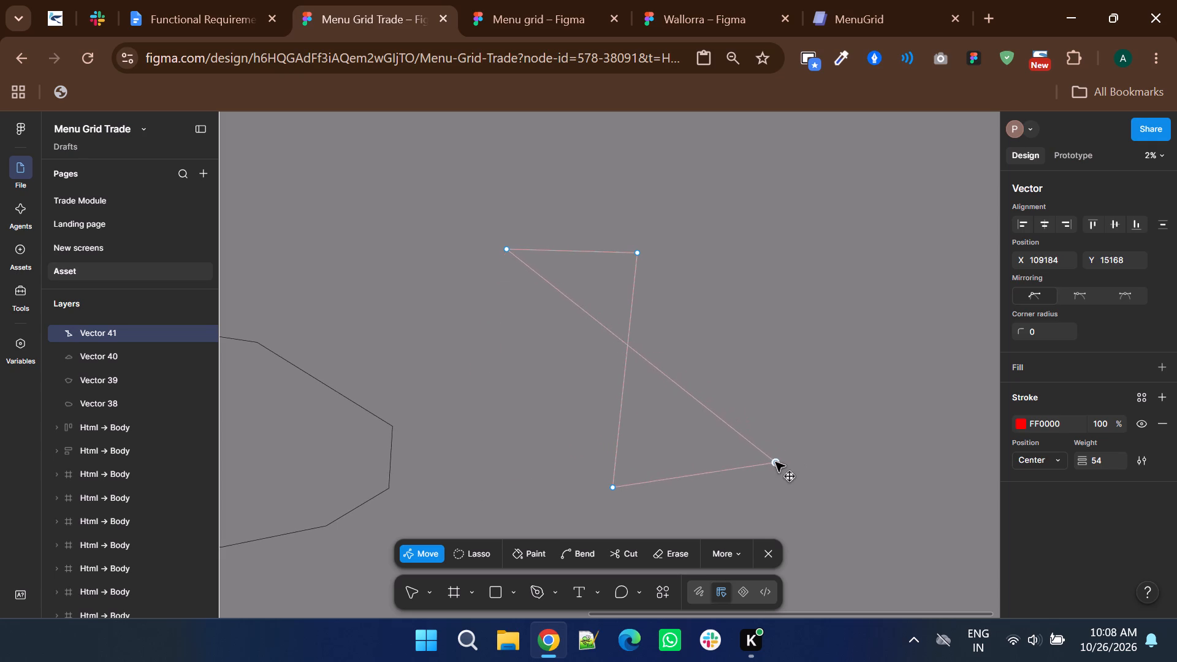
pyautogui.moveTo(775, 462); pyautogui.dragTo(761, 484)
pyautogui.click(769, 537)
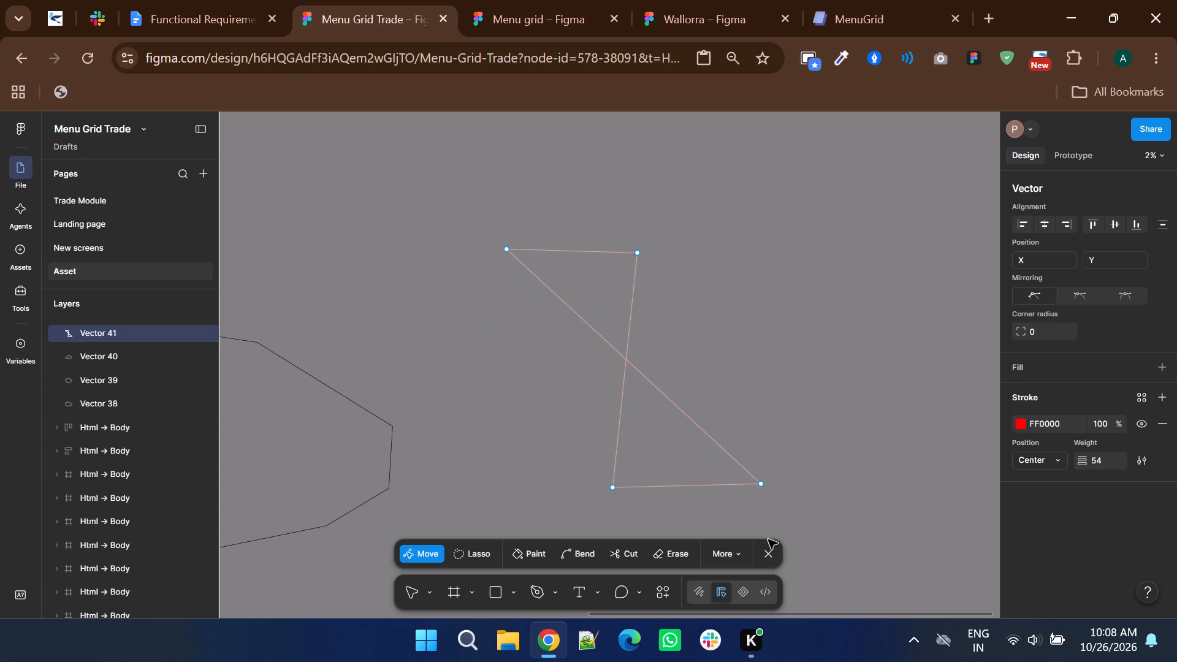
pyautogui.click(766, 554)
pyautogui.click(816, 465)
# Draw a closed six-point loop around the upper triangle with the Pen tool, starting and ending at the crossing point.
pyautogui.keyDown('shift'); pyautogui.scroll(-1, 816, 465); pyautogui.keyUp('shift')
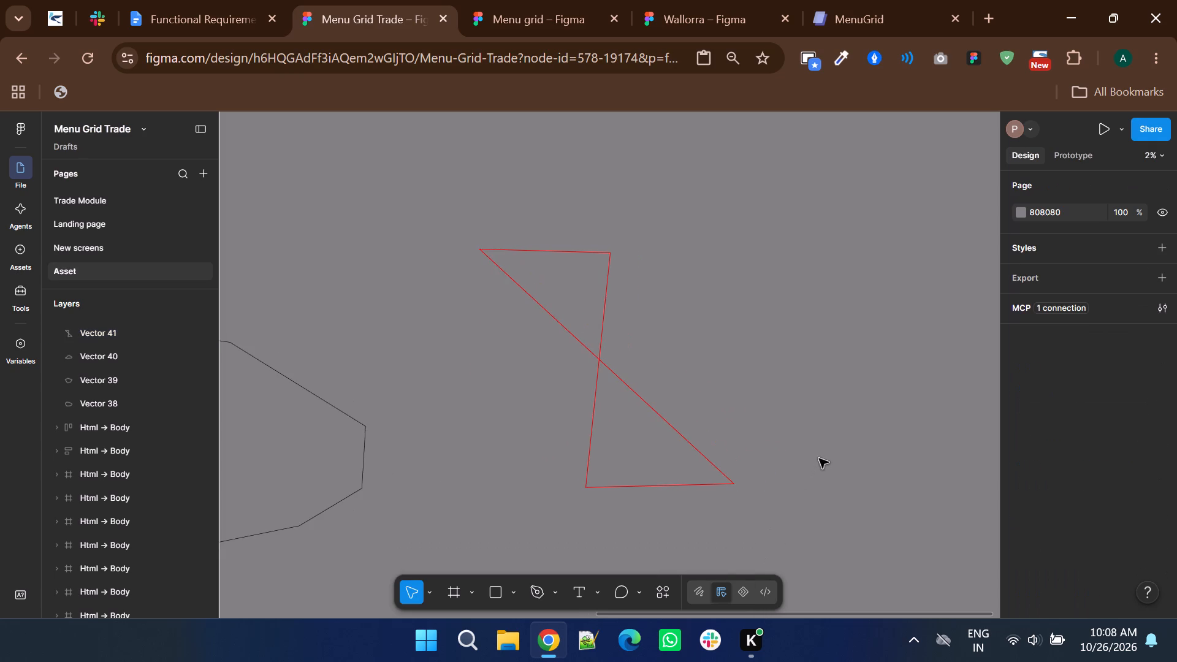
pyautogui.keyDown('shift'); pyautogui.scroll(-2, 819, 456); pyautogui.keyUp('shift')
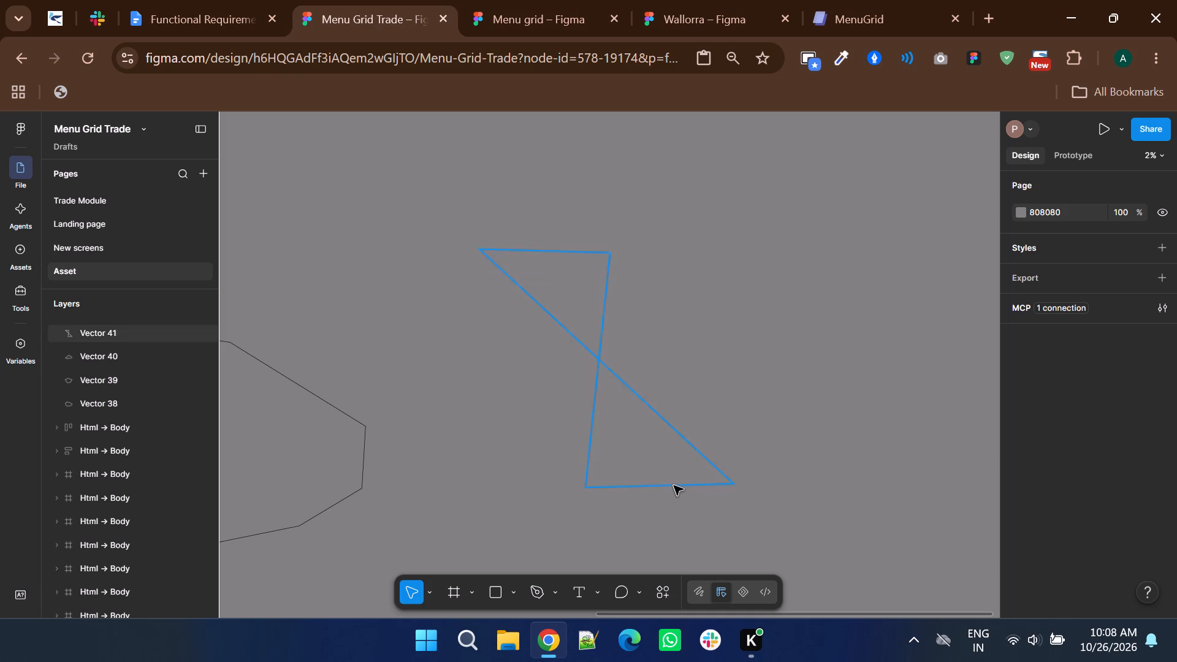
pyautogui.keyDown('shift'); pyautogui.scroll(-1, 674, 485); pyautogui.keyUp('shift')
pyautogui.click(531, 592)
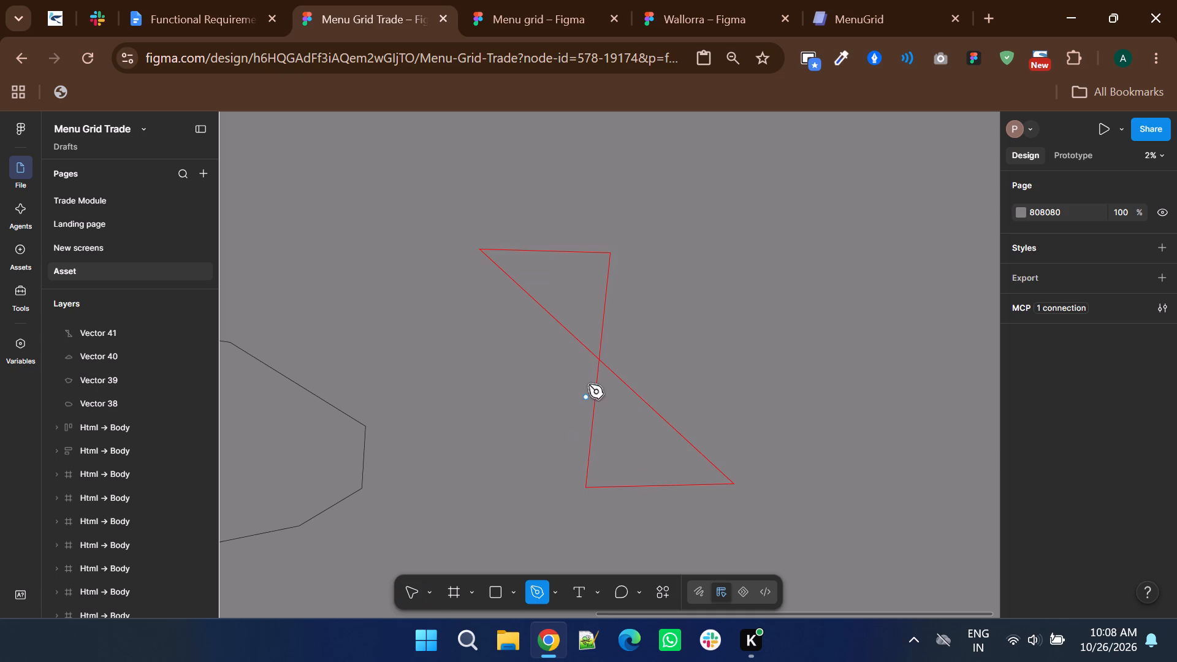
pyautogui.click(600, 357)
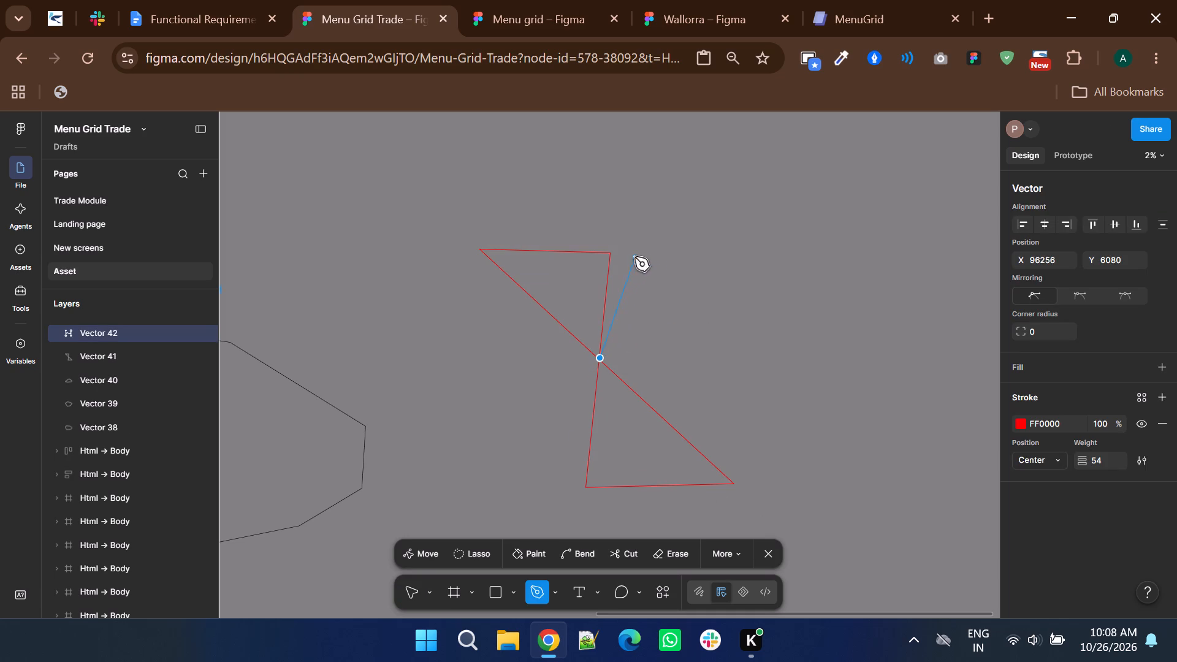
pyautogui.click(674, 340)
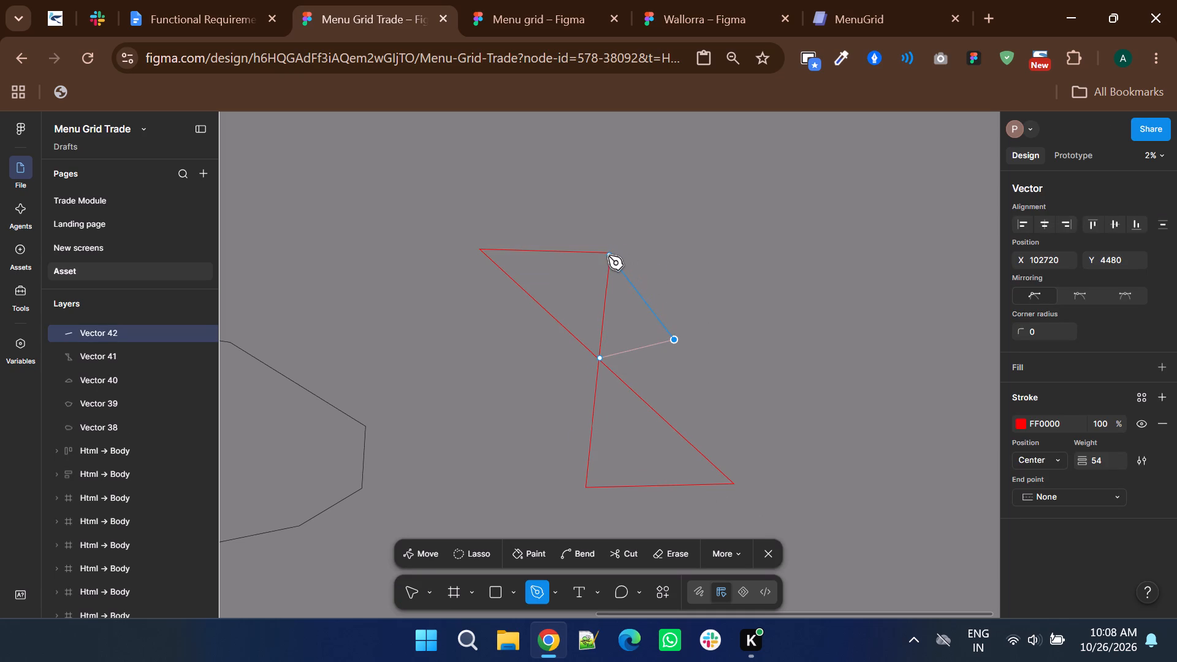
pyautogui.click(609, 253)
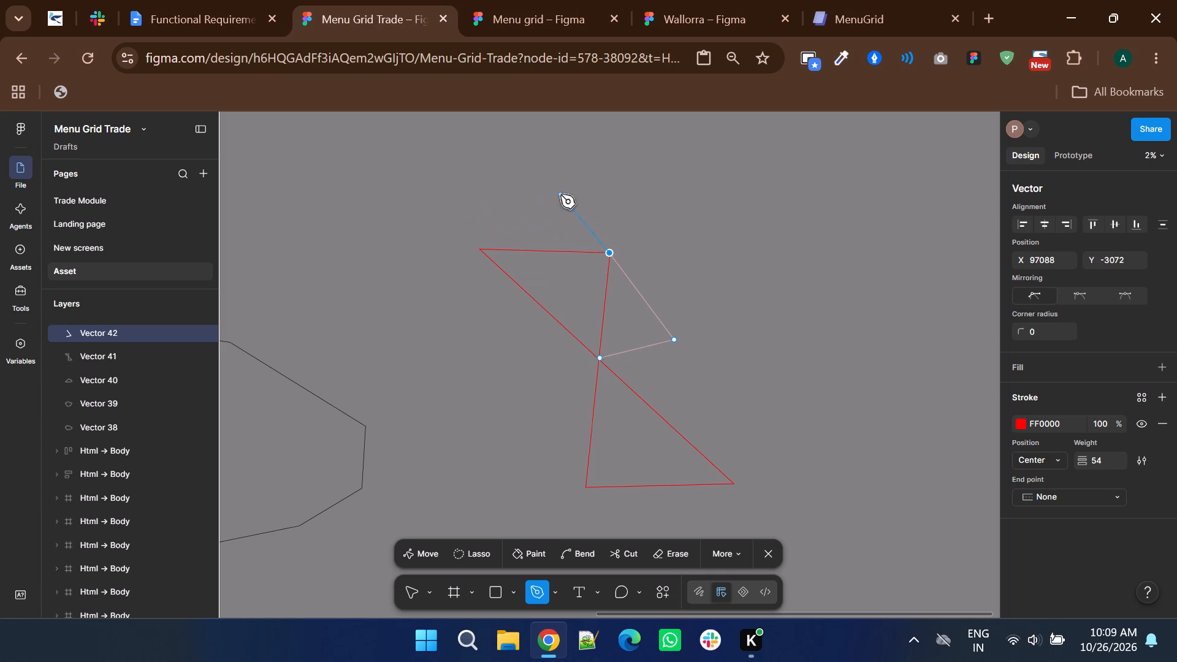
pyautogui.click(560, 194)
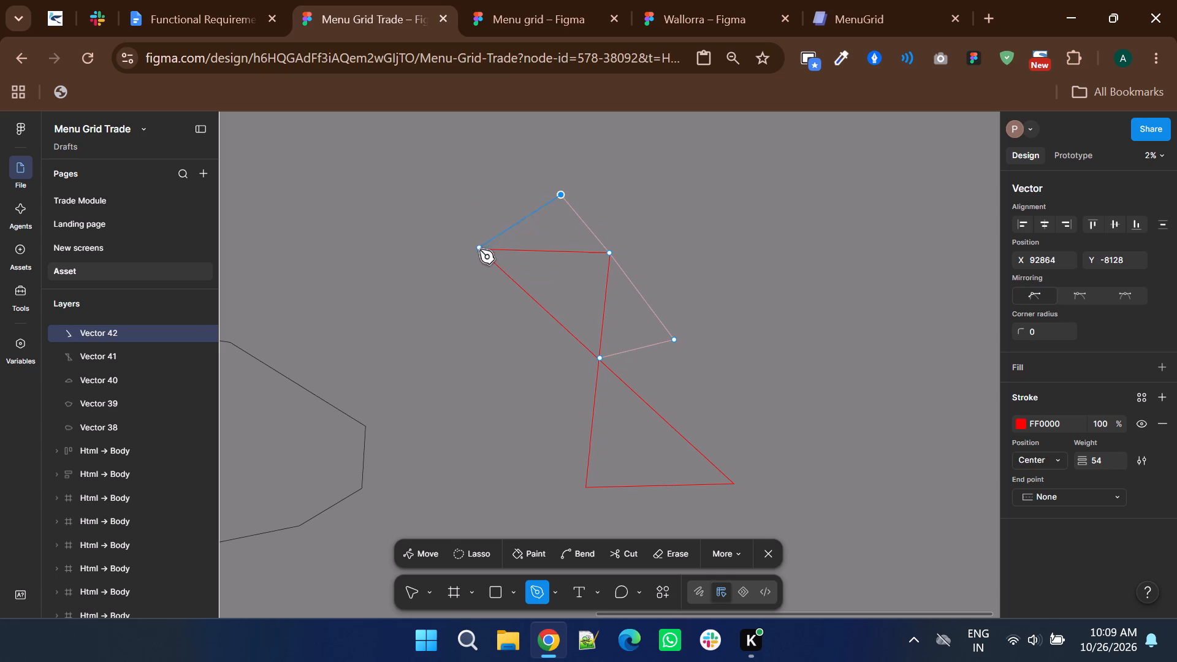
pyautogui.click(479, 249)
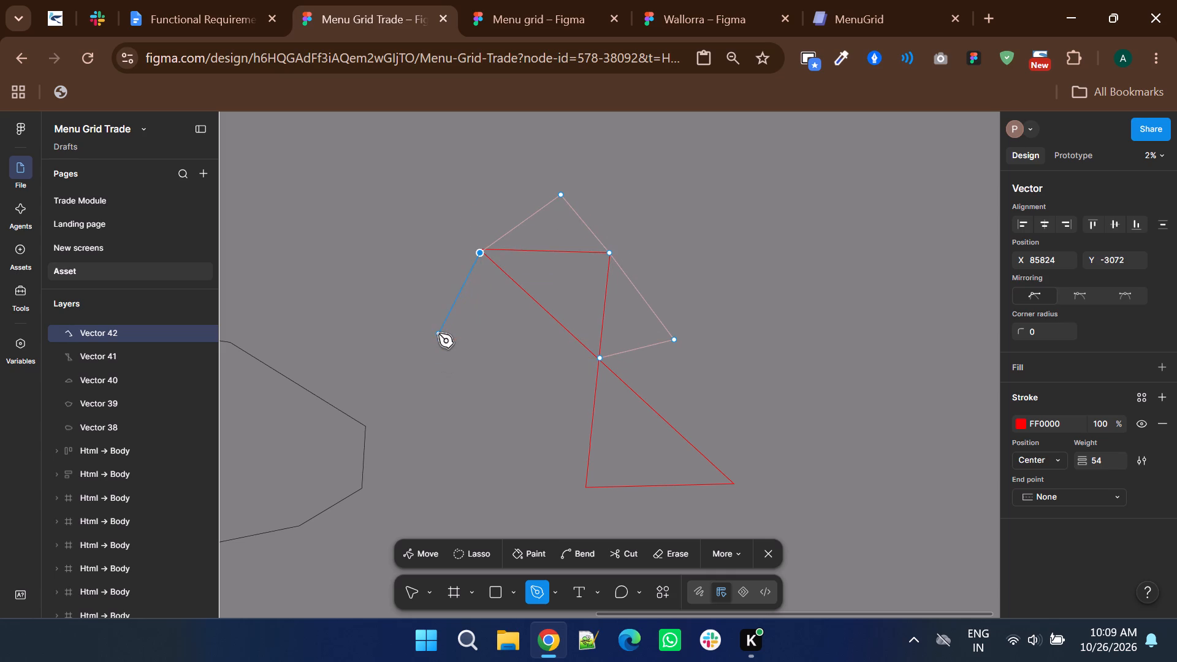
pyautogui.click(437, 333)
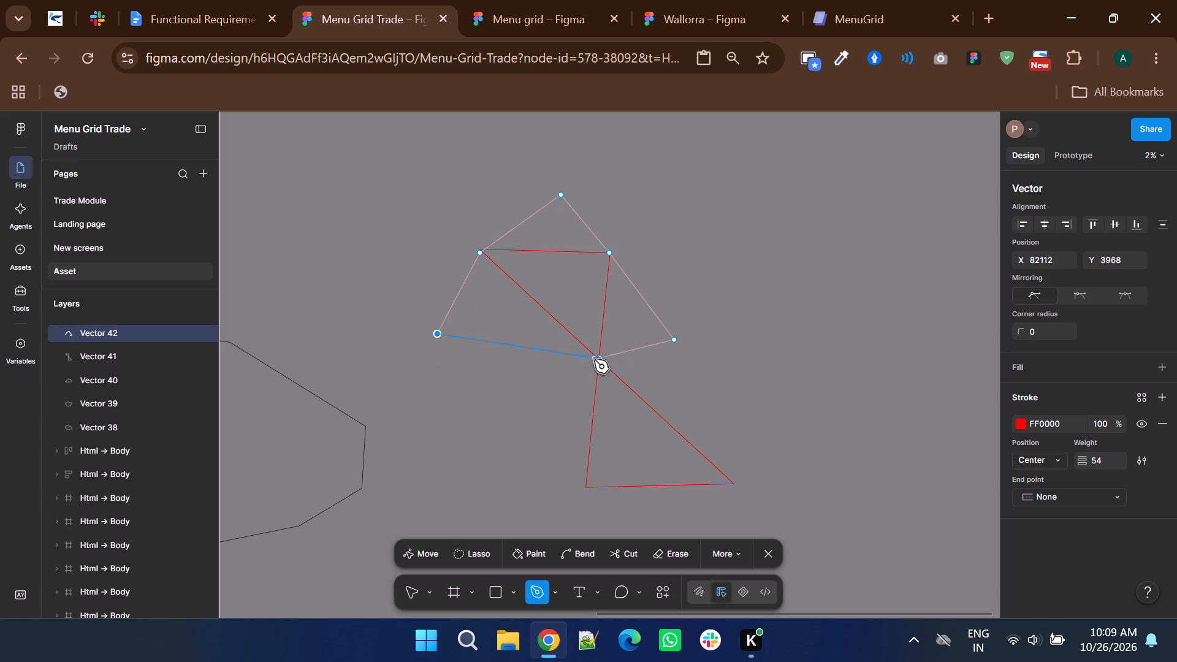
pyautogui.click(598, 360)
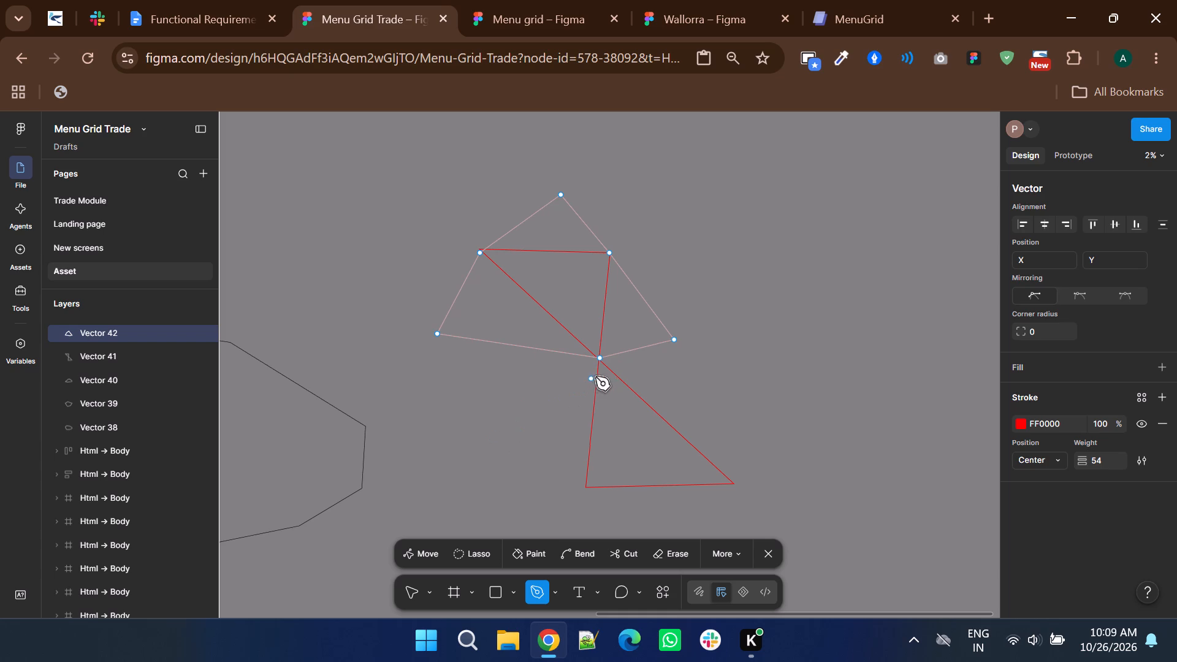
# Continue the path with a second closed loop around the lower triangle from the crossing point, making the whole vector about 30144 × 34560.
pyautogui.click(598, 358)
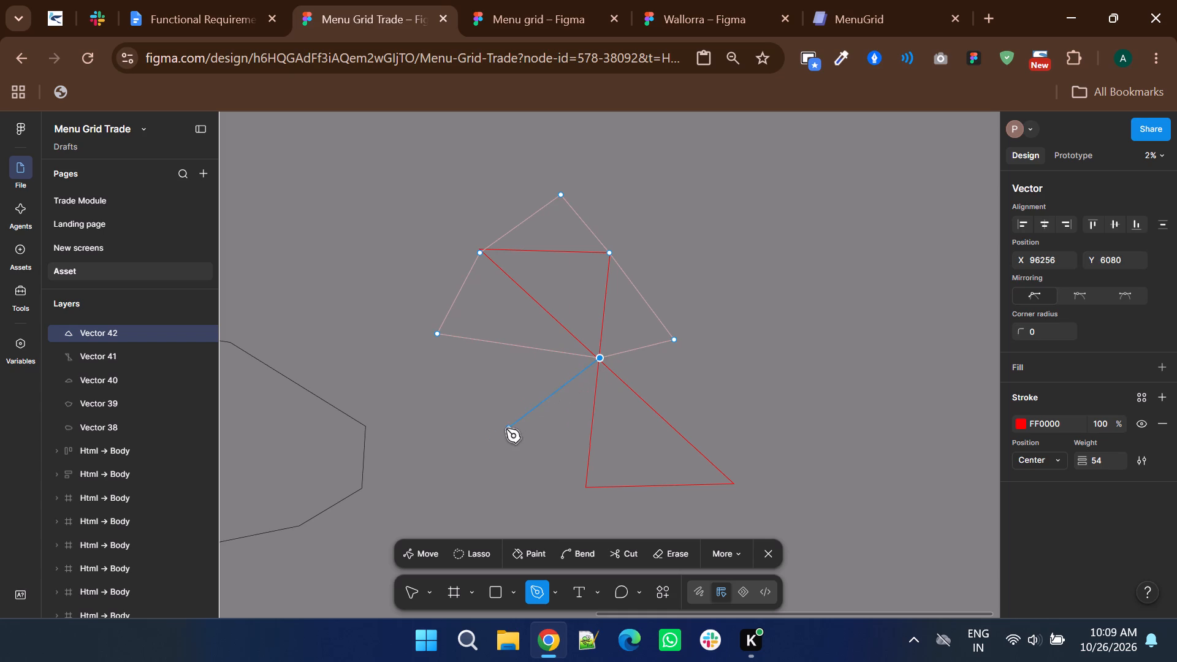
pyautogui.click(490, 435)
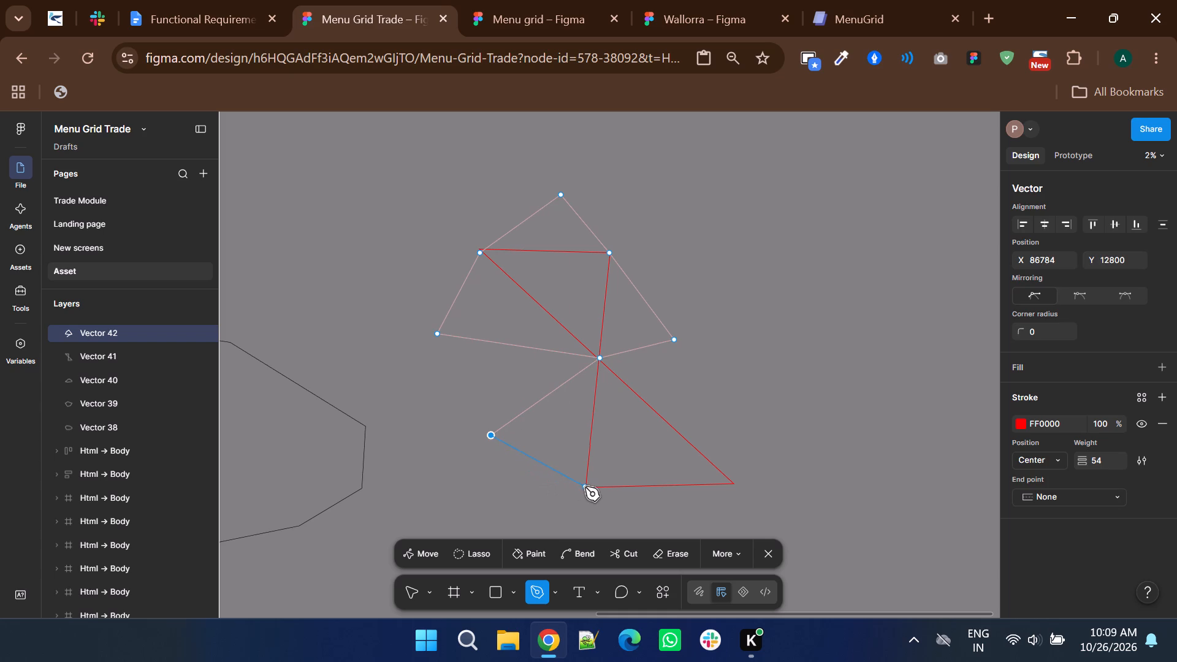
pyautogui.click(585, 487)
pyautogui.scroll(-1, 585, 487)
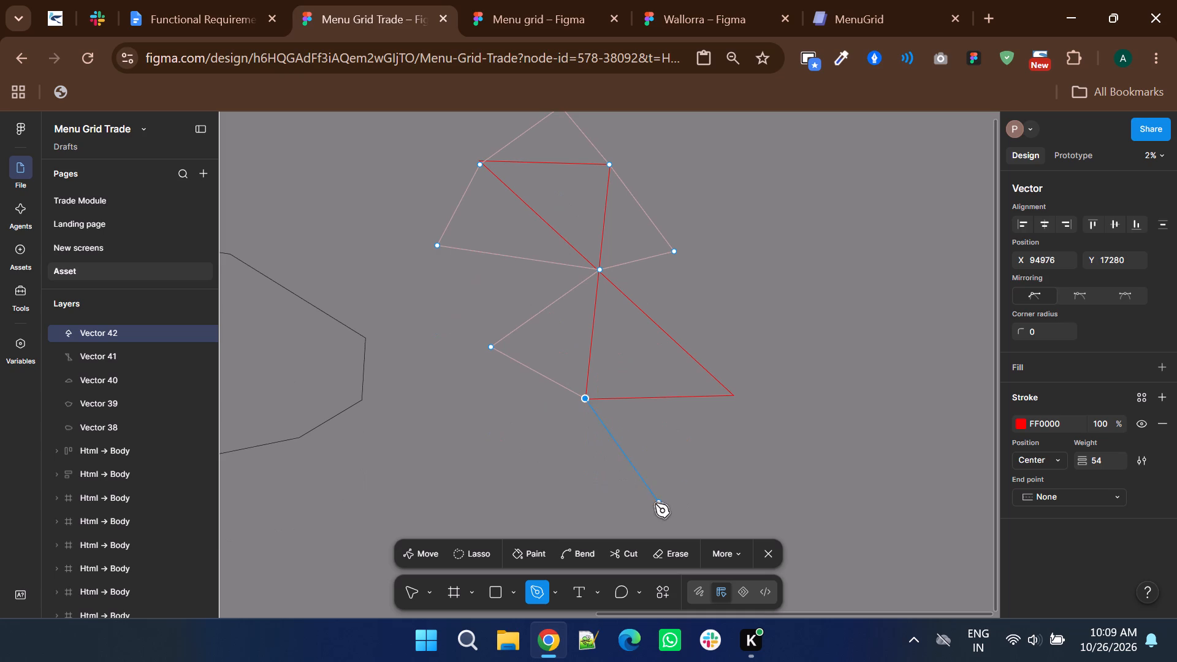
pyautogui.click(655, 503)
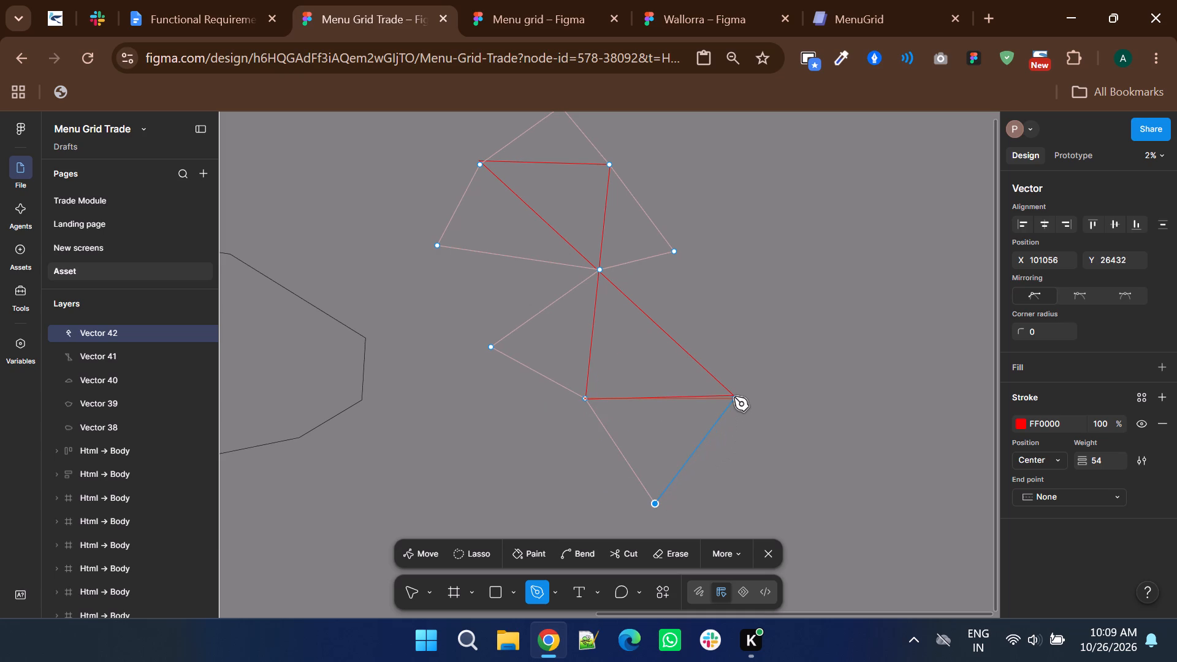
pyautogui.click(732, 394)
pyautogui.click(783, 325)
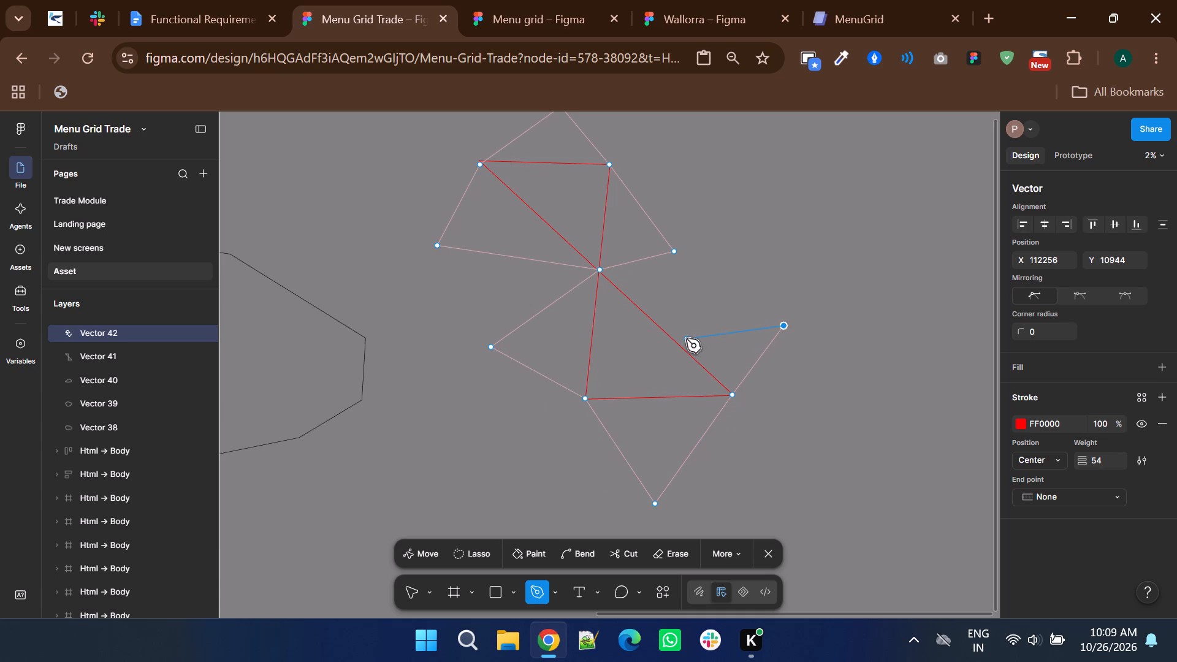
pyautogui.click(598, 268)
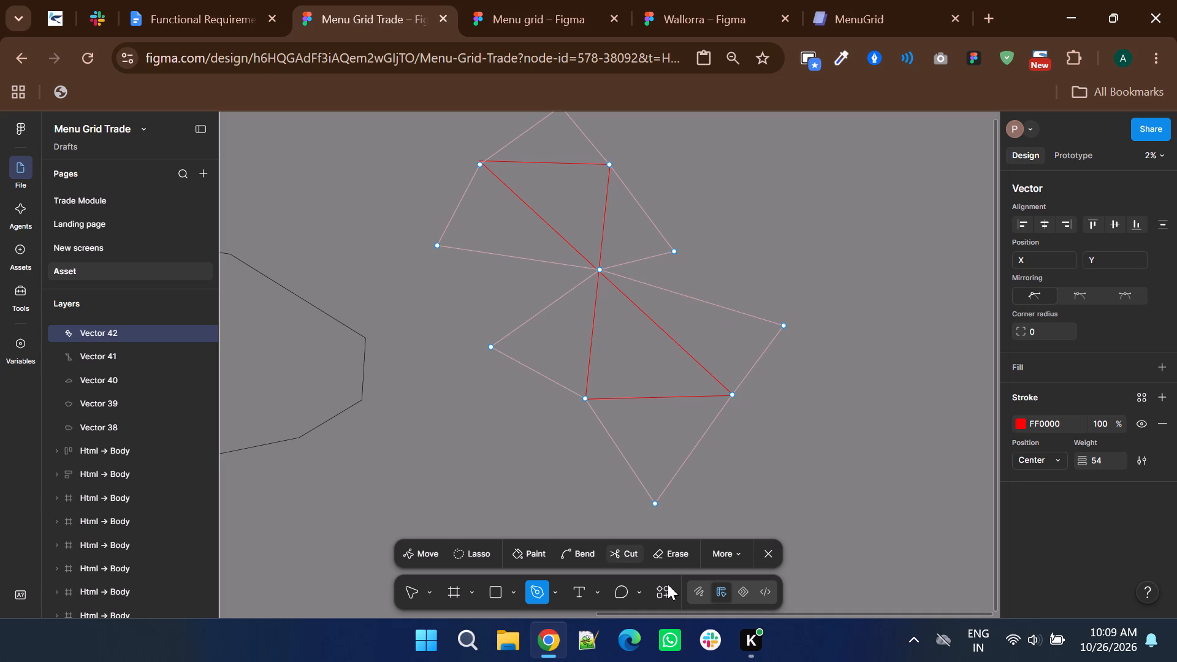
pyautogui.click(772, 558)
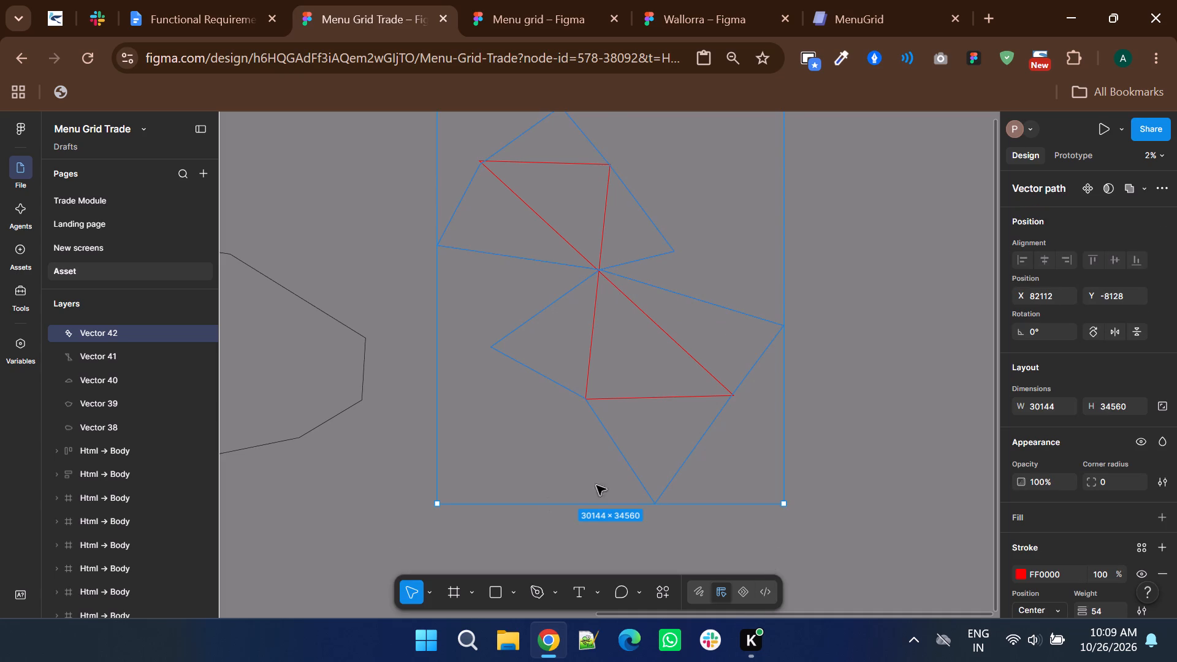
pyautogui.scroll(-1, 1059, 536)
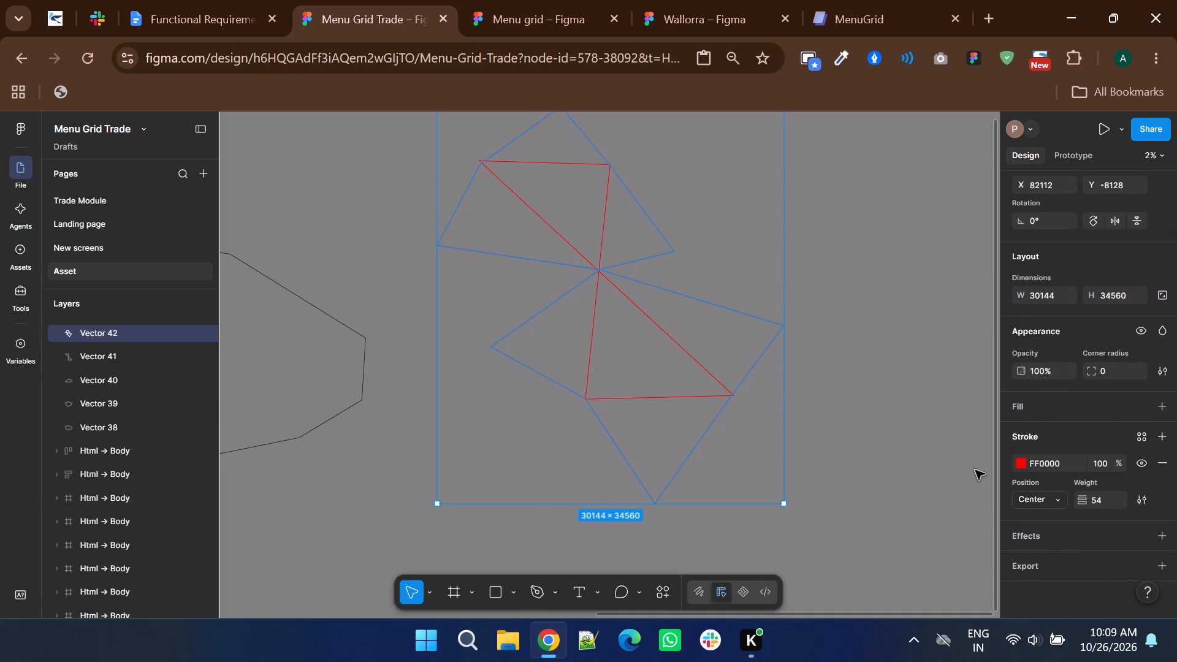
pyautogui.click(975, 470)
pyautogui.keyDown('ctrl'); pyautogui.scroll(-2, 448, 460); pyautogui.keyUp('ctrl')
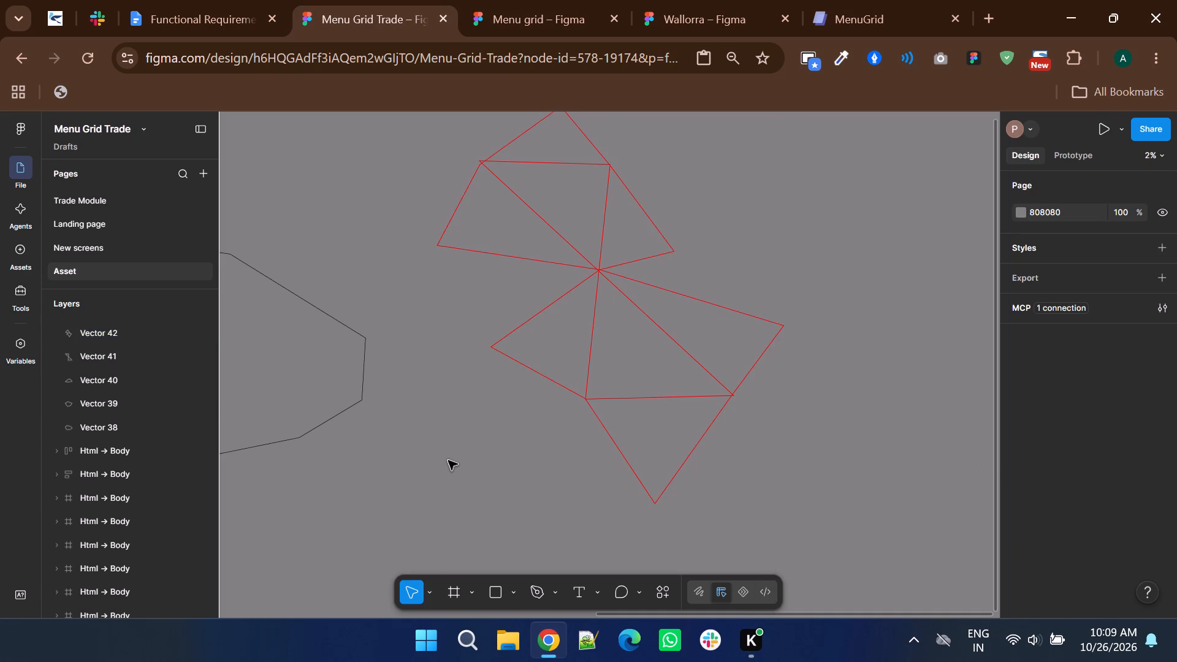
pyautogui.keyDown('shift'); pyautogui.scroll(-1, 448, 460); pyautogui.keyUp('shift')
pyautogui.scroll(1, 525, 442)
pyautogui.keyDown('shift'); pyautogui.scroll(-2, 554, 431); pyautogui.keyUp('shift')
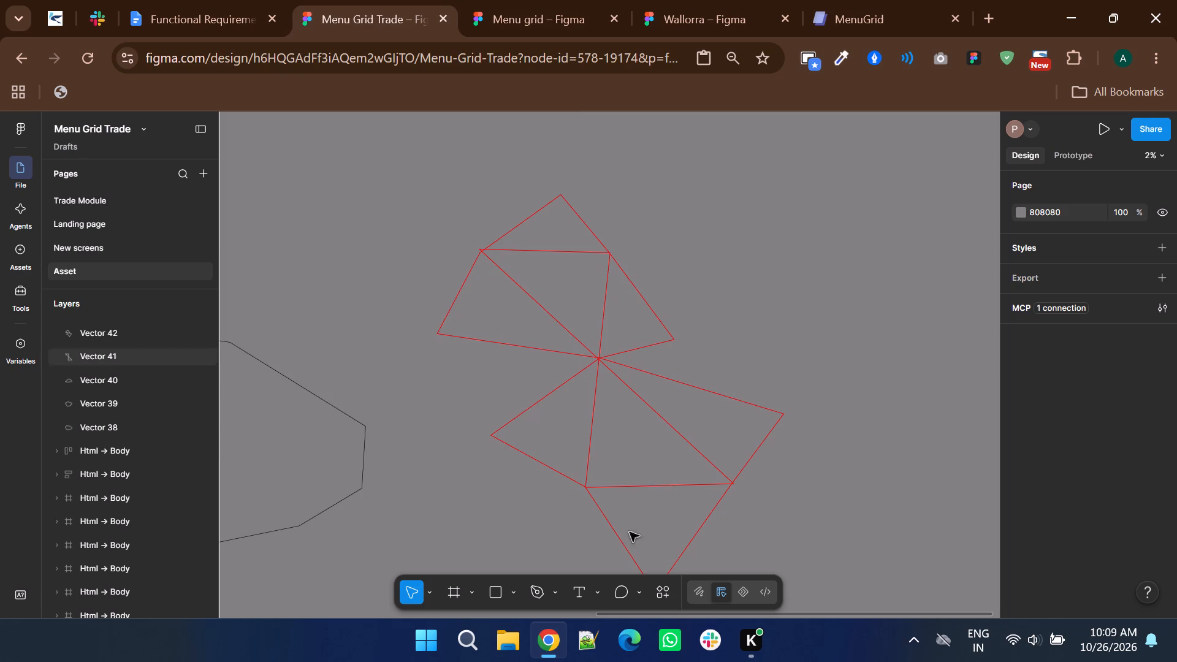
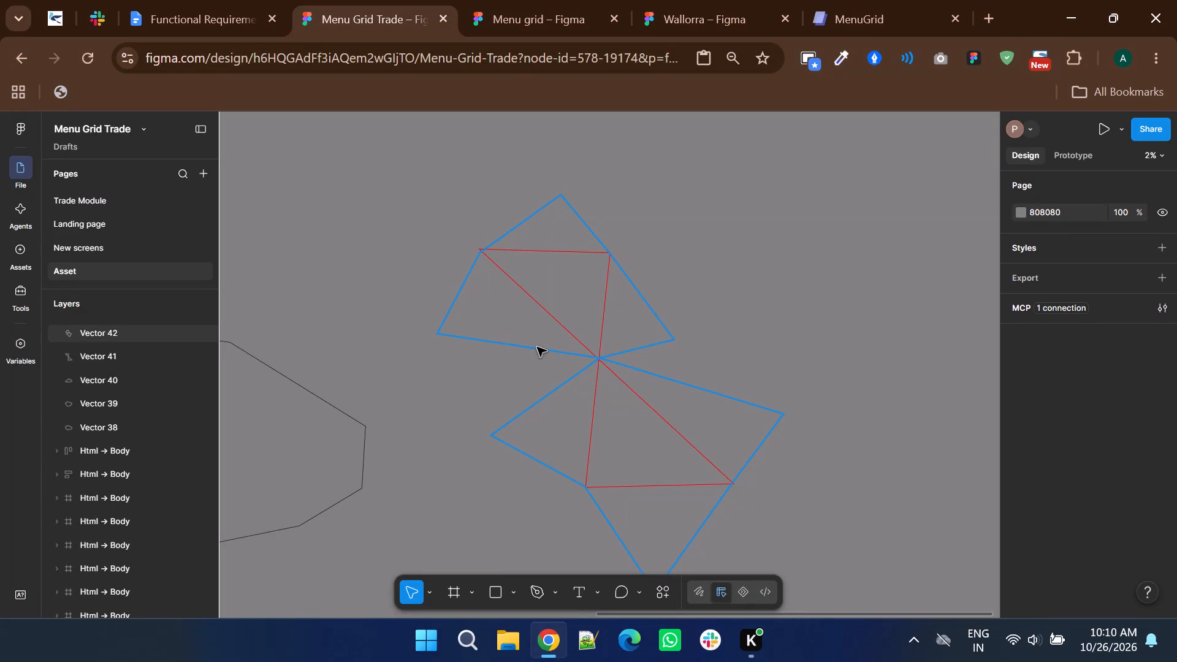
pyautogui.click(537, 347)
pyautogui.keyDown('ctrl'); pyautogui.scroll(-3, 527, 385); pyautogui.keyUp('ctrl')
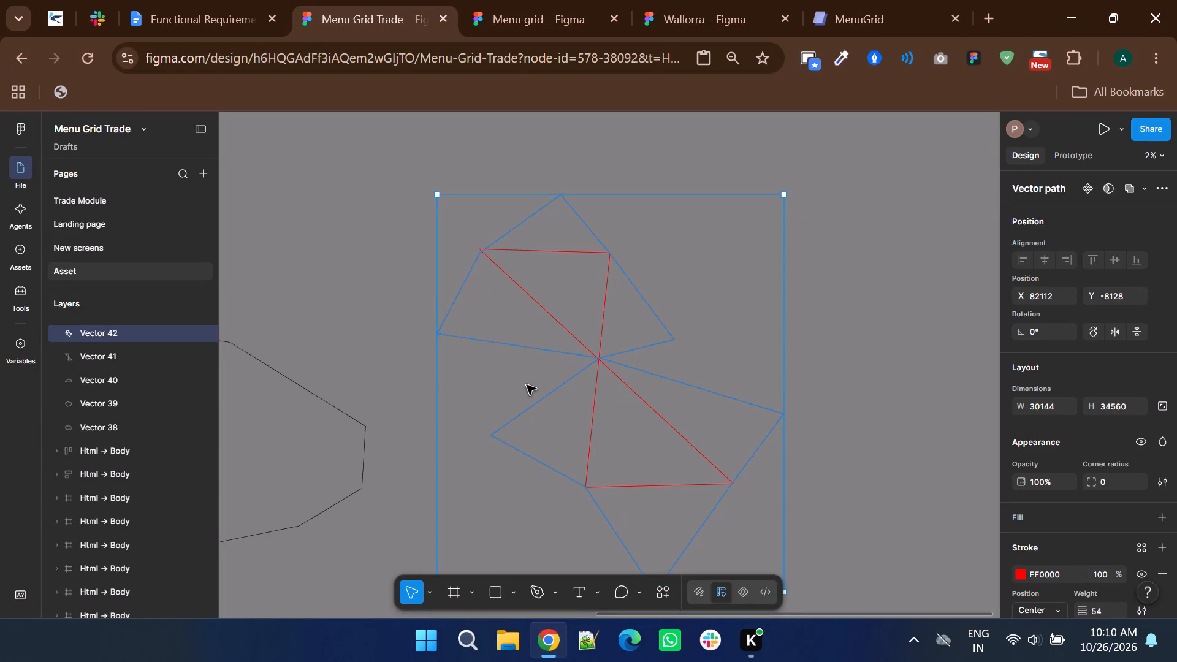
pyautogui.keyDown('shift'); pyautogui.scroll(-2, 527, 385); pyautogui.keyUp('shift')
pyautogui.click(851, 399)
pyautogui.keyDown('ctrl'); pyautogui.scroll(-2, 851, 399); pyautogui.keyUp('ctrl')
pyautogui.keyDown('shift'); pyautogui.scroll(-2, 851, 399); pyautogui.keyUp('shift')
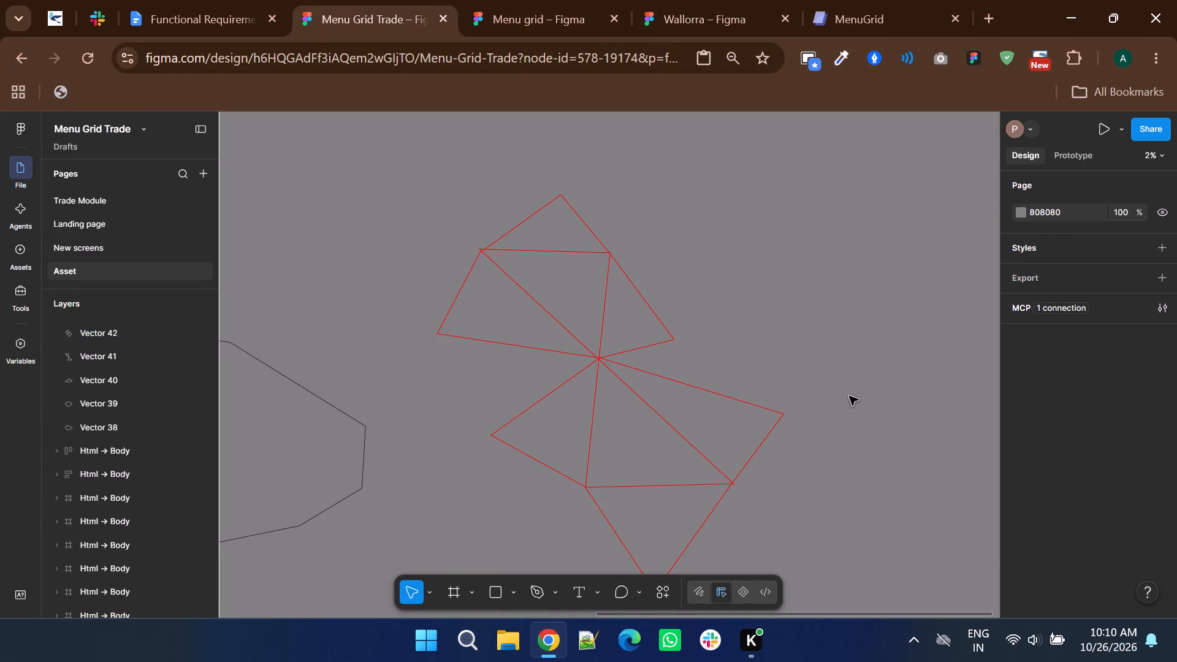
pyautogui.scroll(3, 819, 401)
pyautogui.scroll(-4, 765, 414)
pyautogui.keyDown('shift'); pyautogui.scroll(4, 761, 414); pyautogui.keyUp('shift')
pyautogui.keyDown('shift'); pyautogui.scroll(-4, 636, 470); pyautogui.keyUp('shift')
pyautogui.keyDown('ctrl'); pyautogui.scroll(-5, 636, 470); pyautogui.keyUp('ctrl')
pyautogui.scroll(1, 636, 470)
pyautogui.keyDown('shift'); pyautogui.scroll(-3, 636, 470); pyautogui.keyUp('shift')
# Move the two overlapping red-stroked shapes, Vector 39 and Vector 40, together down and to the right inside the large black outline.
pyautogui.keyDown('shift'); pyautogui.scroll(-3, 636, 470); pyautogui.keyUp('shift')
pyautogui.keyDown('shift'); pyautogui.scroll(6, 636, 470); pyautogui.keyUp('shift')
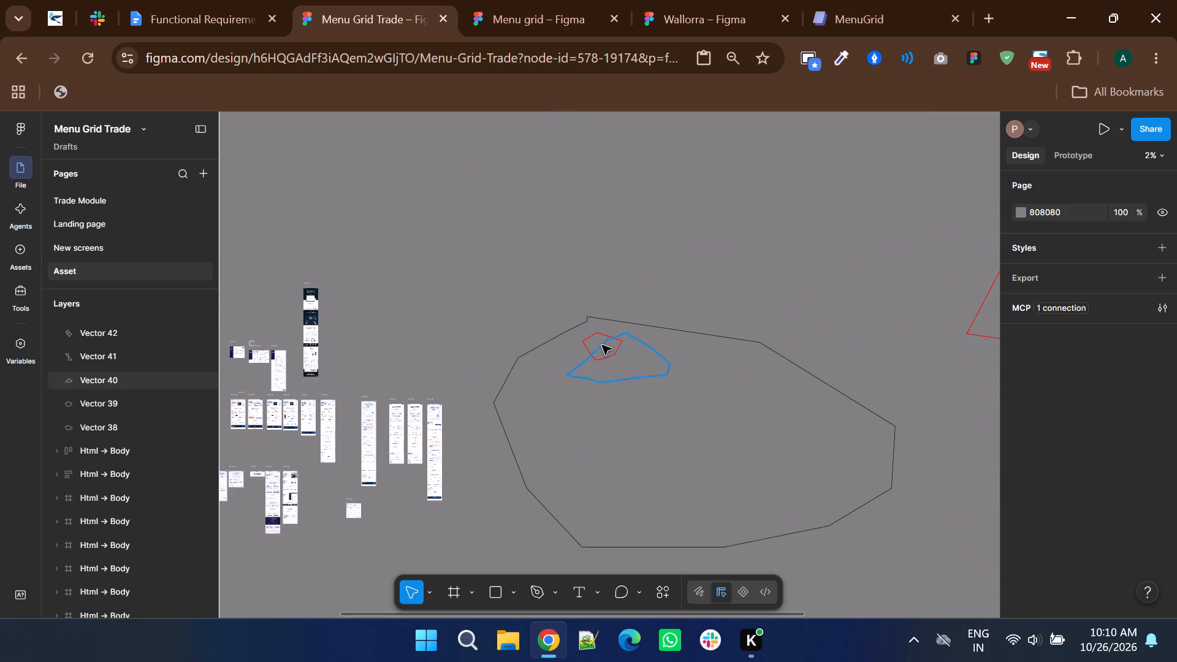
pyautogui.keyDown('ctrl'); pyautogui.scroll(5, 602, 344); pyautogui.keyUp('ctrl')
pyautogui.click(595, 356)
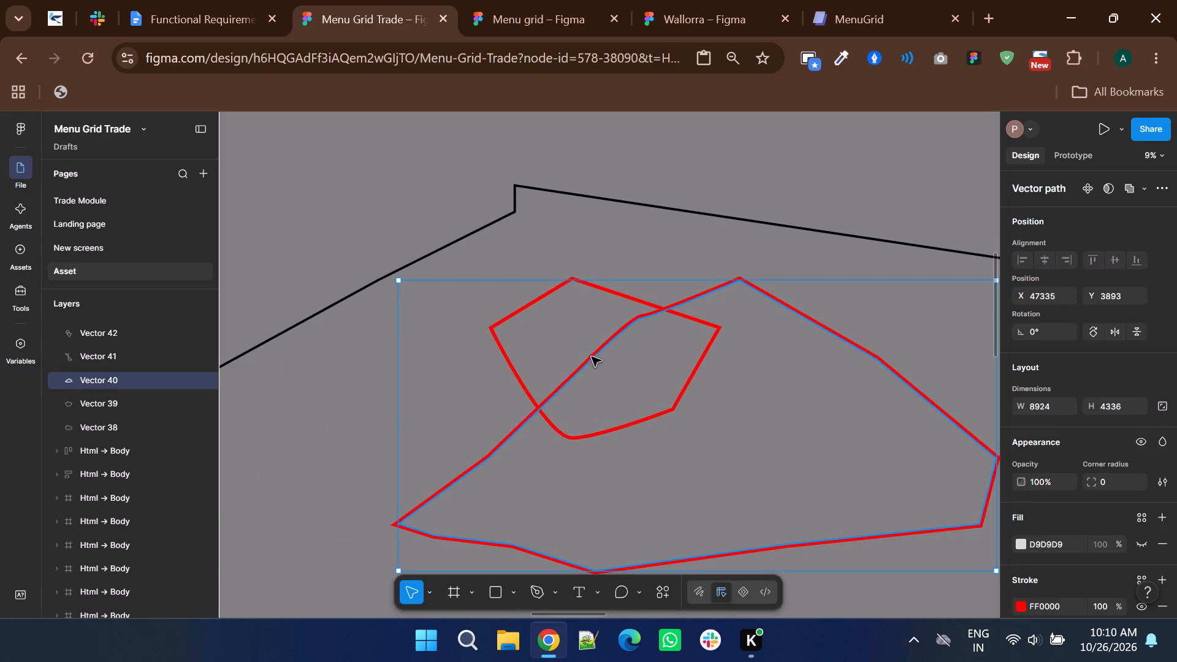
pyautogui.keyDown('shift'); pyautogui.click(492, 337); pyautogui.keyUp('shift')
pyautogui.keyDown('ctrl'); pyautogui.scroll(-5, 492, 337); pyautogui.keyUp('ctrl')
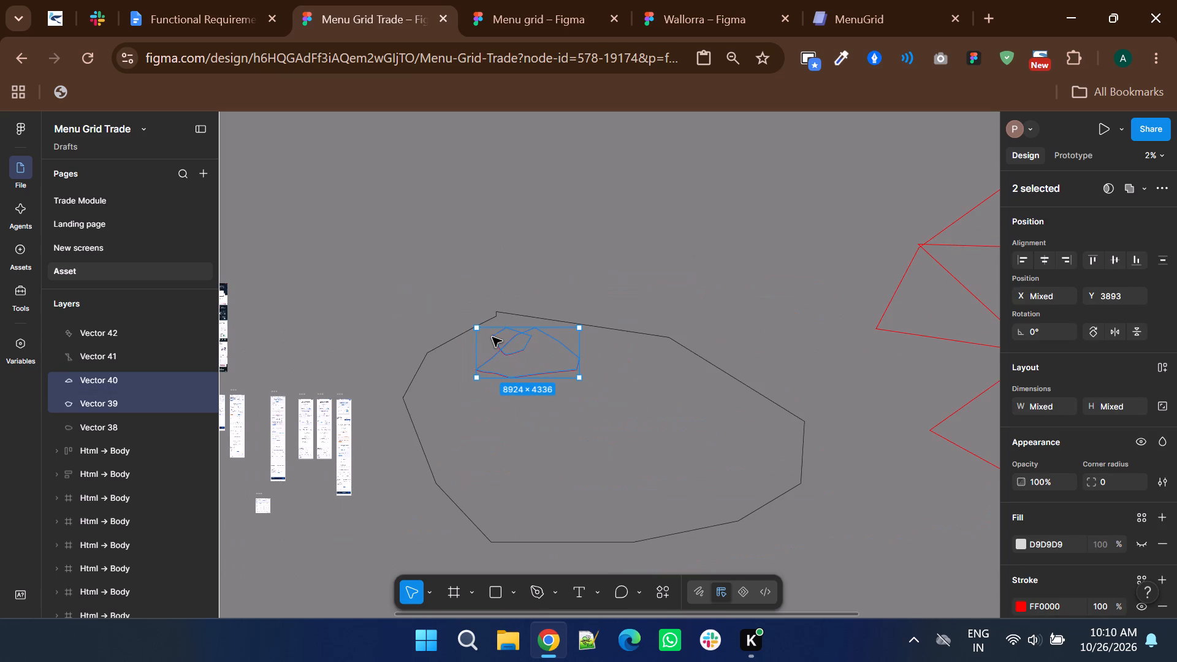
pyautogui.moveTo(498, 342); pyautogui.dragTo(521, 370)
pyautogui.keyDown('shift'); pyautogui.scroll(2, 521, 370); pyautogui.keyUp('shift')
pyautogui.click(526, 326)
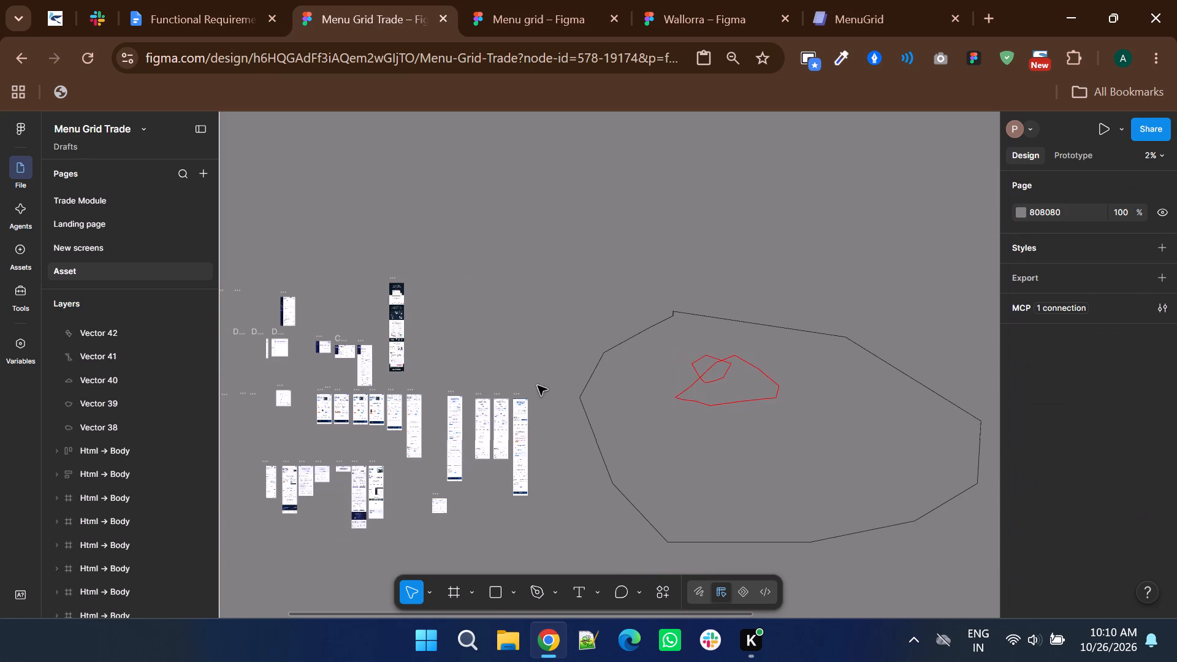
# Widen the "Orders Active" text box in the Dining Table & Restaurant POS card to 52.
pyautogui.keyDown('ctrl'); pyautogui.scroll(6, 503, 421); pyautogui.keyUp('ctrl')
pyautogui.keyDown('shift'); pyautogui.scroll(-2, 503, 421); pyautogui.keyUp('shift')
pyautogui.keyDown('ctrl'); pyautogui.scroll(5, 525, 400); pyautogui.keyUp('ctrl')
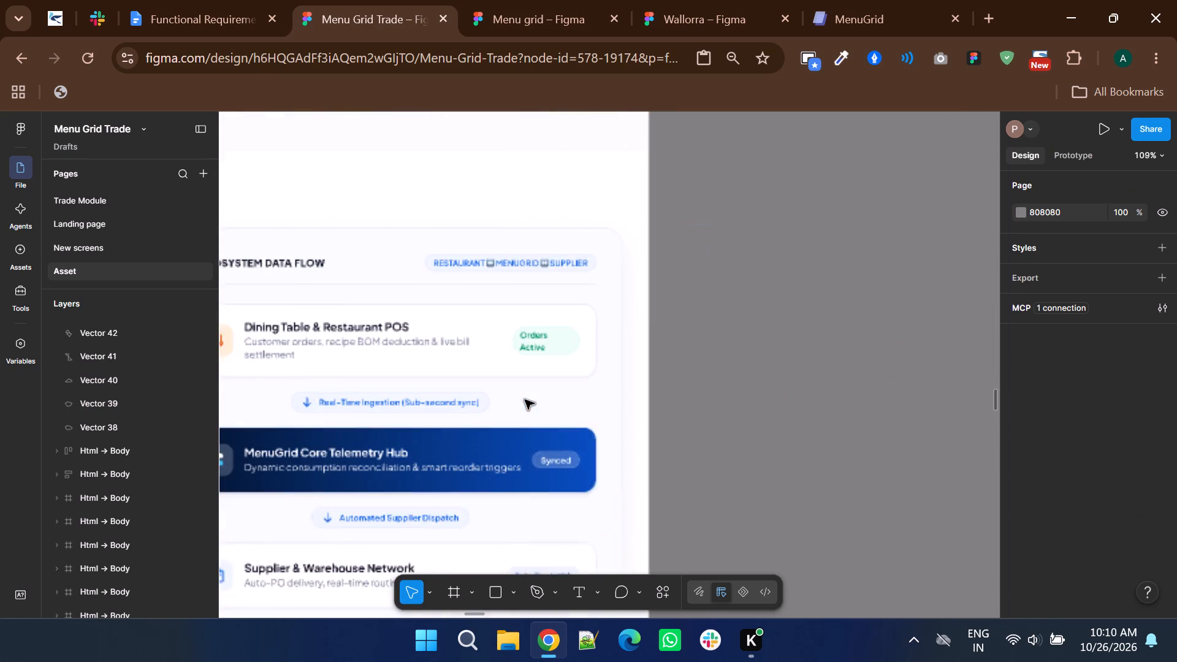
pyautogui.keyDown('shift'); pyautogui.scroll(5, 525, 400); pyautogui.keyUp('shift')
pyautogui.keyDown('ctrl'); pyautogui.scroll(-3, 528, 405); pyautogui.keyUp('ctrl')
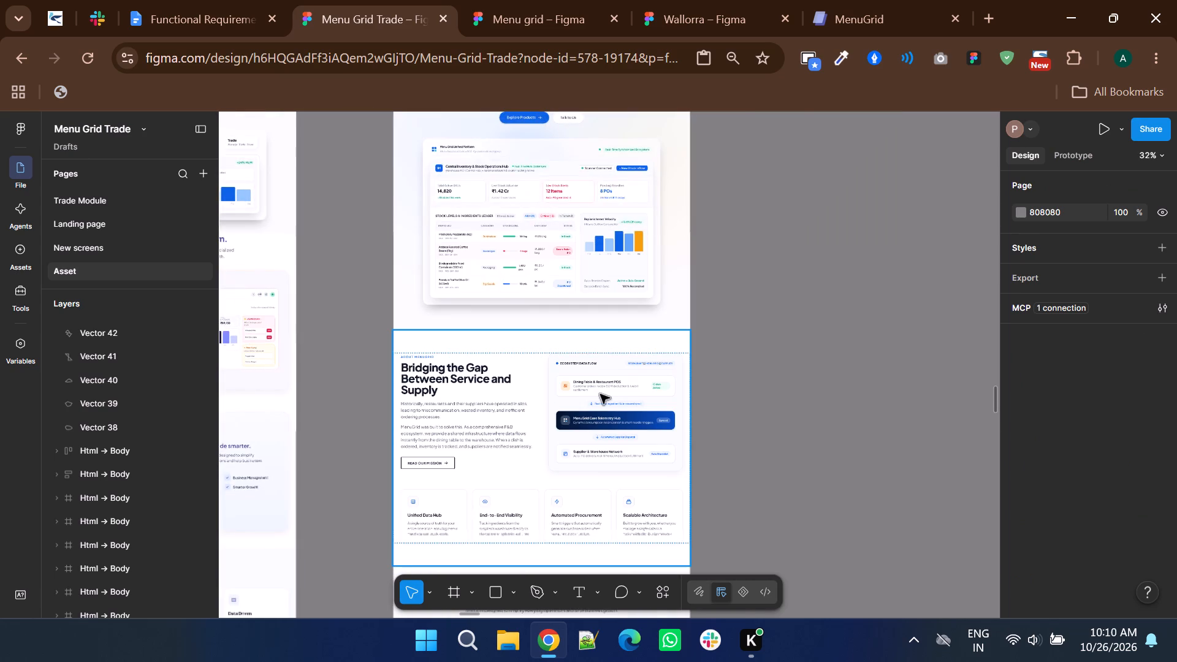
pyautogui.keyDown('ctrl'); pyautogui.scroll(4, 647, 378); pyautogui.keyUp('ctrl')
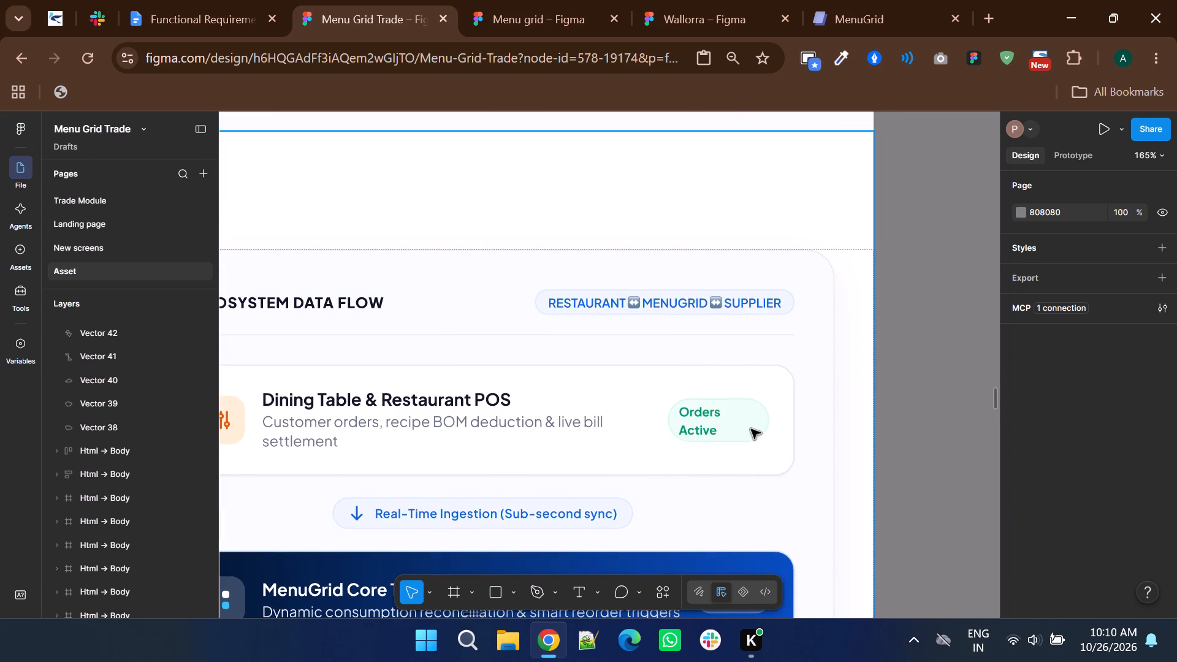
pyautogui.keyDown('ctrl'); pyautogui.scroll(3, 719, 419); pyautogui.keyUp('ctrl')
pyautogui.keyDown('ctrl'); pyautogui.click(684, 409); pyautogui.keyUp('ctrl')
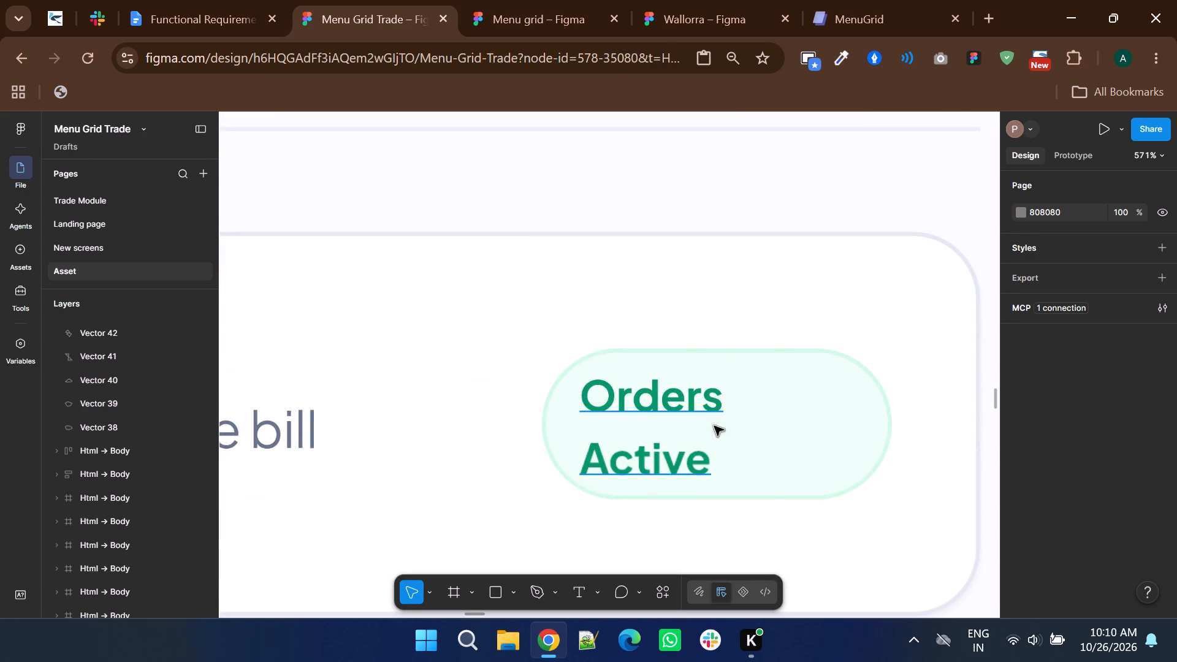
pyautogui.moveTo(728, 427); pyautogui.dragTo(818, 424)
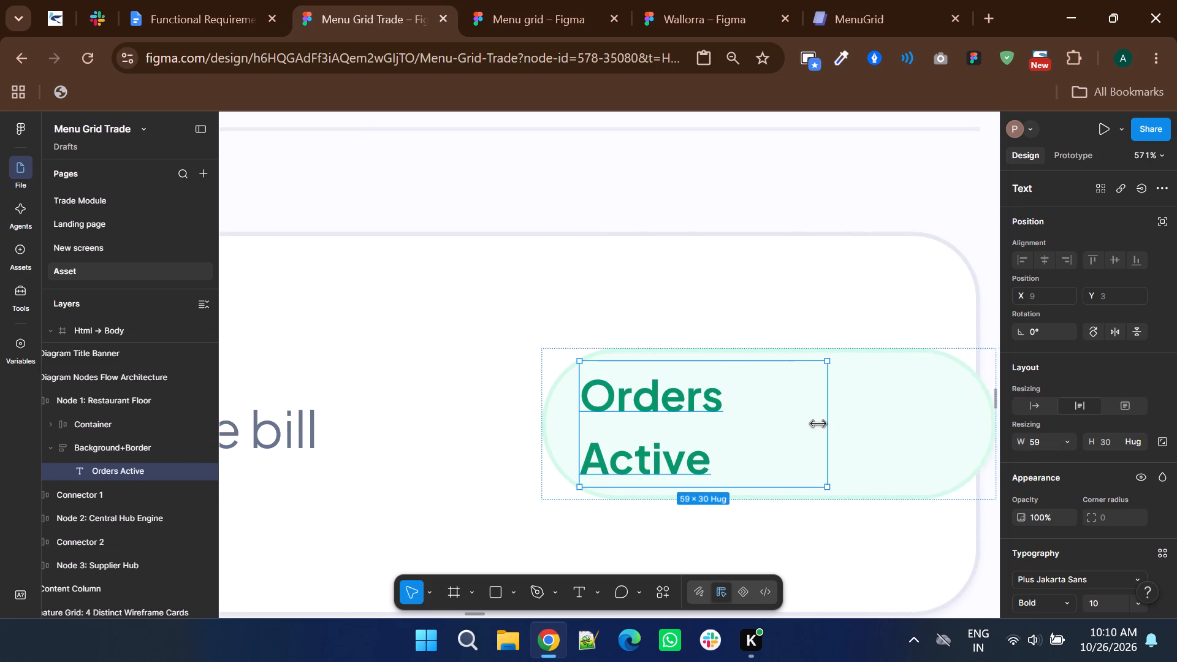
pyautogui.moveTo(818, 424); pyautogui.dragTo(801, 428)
# Remove the break between "Orders" and "Active" in the green badge's label and widen its text box to 66.
pyautogui.doubleClick(663, 449)
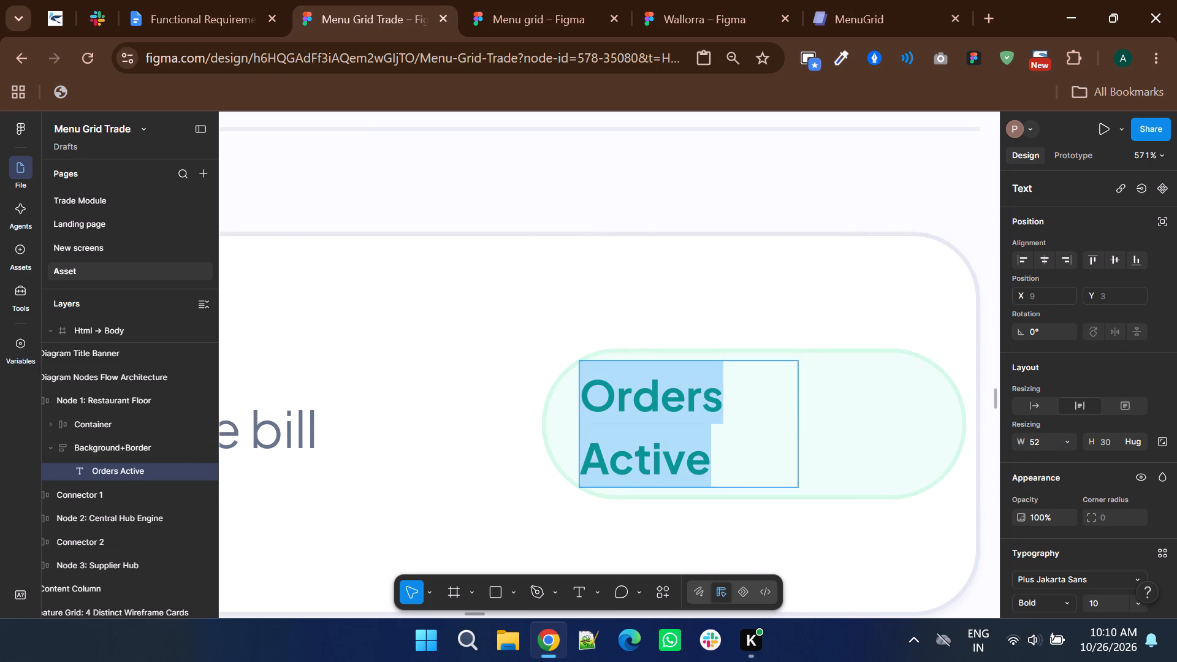
pyautogui.click(598, 446)
pyautogui.press('Left')
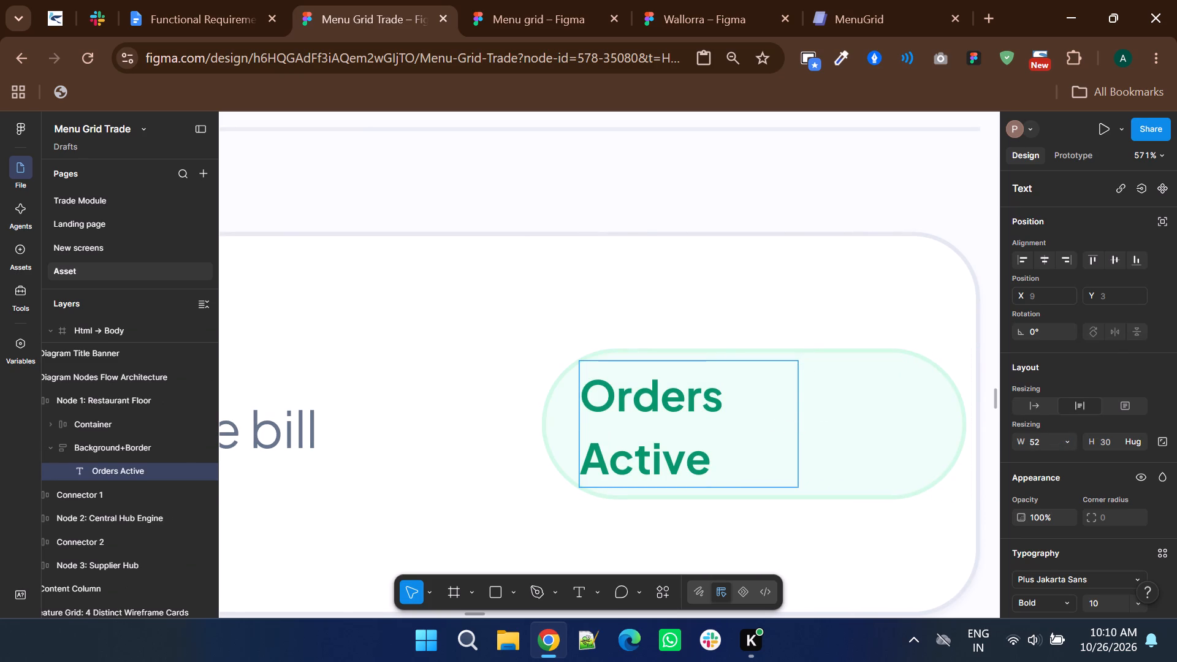
pyautogui.press('BackSpace')
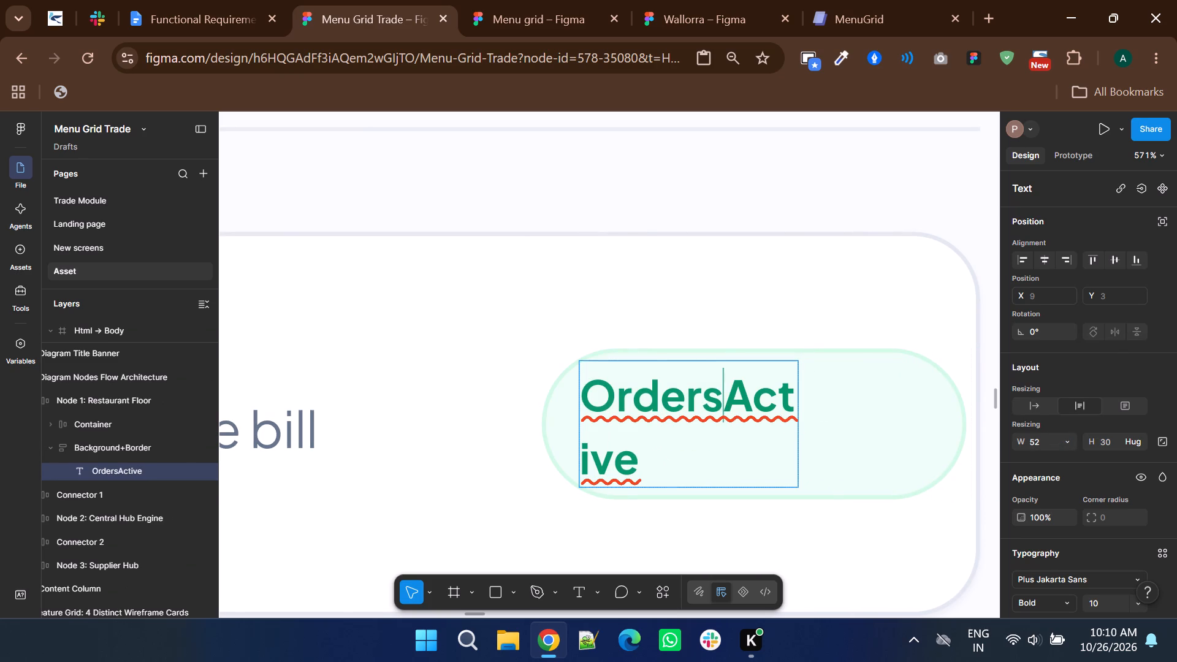
pyautogui.click(862, 423)
pyautogui.moveTo(800, 425); pyautogui.dragTo(869, 422)
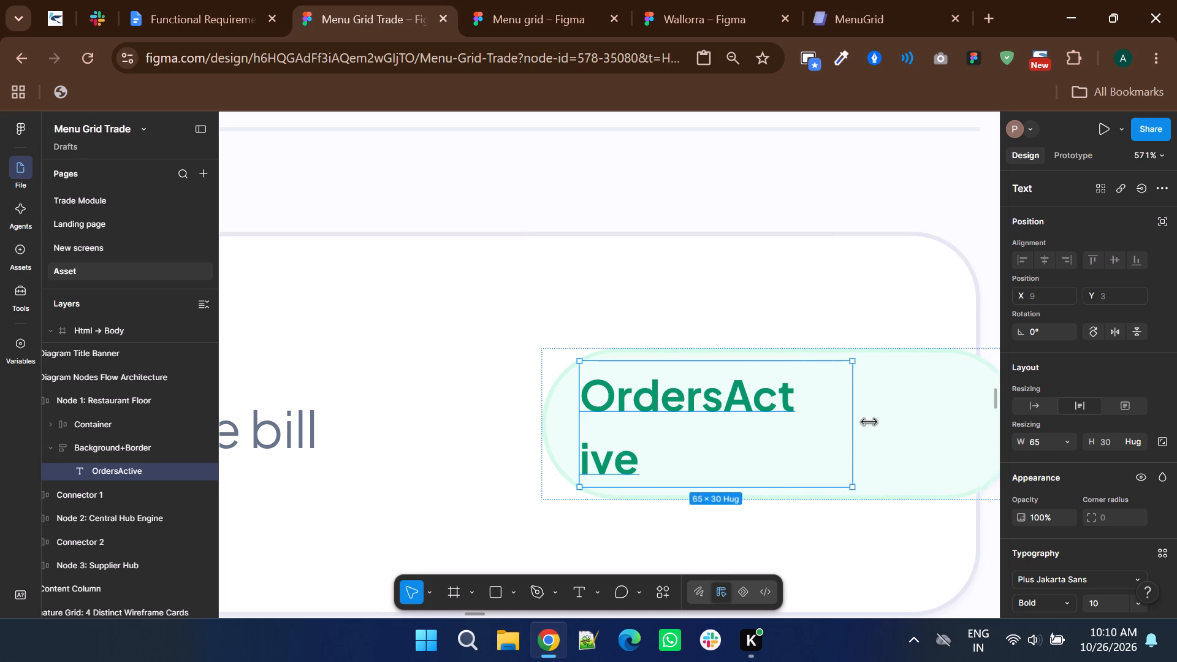
pyautogui.moveTo(869, 422); pyautogui.dragTo(860, 428)
# Insert a space between "Orders" and "Active" and widen the text box to 68, keeping the label on one line.
pyautogui.doubleClick(754, 436)
pyautogui.click(731, 435)
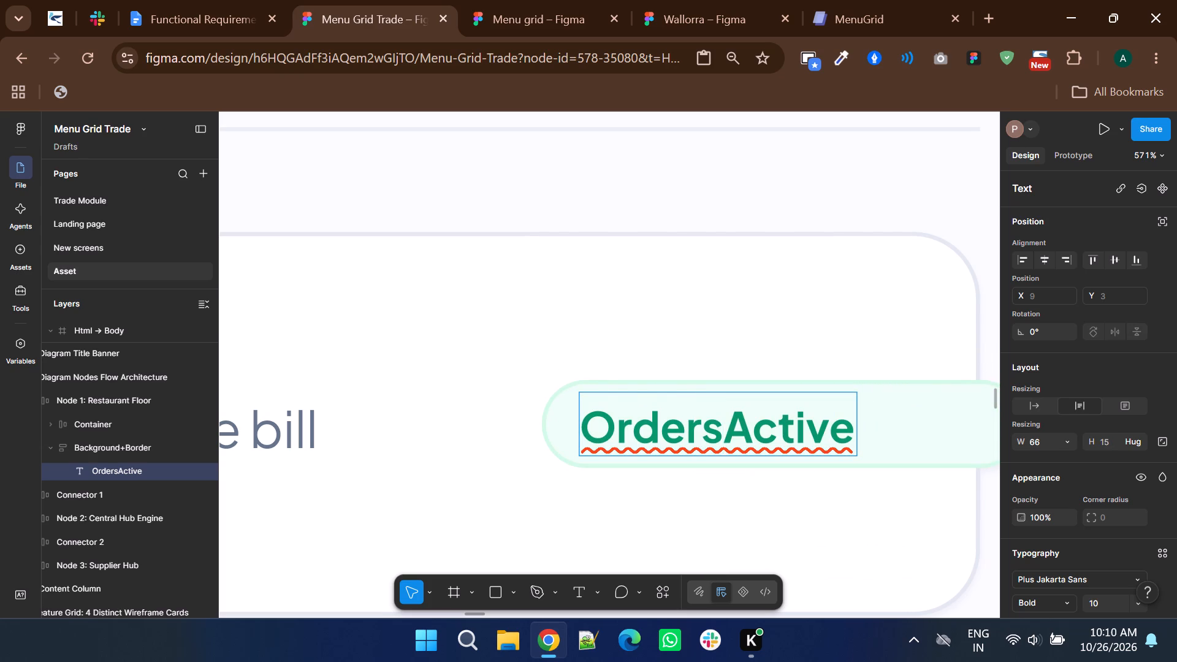
pyautogui.press('space')
pyautogui.click(916, 414)
pyautogui.moveTo(861, 416); pyautogui.dragTo(867, 419)
# Reduce the right padding of the green badge frame so it fits closely around "Orders Active" within the card.
pyautogui.keyDown('ctrl'); pyautogui.scroll(-2, 598, 489); pyautogui.keyUp('ctrl')
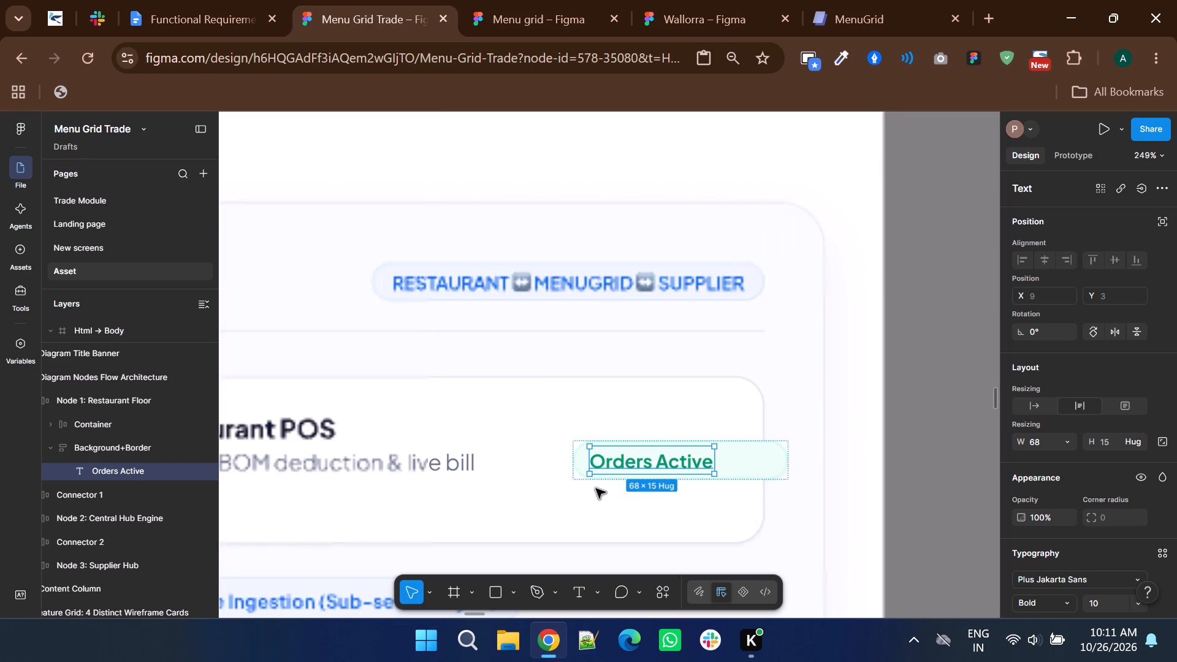
pyautogui.click(781, 458)
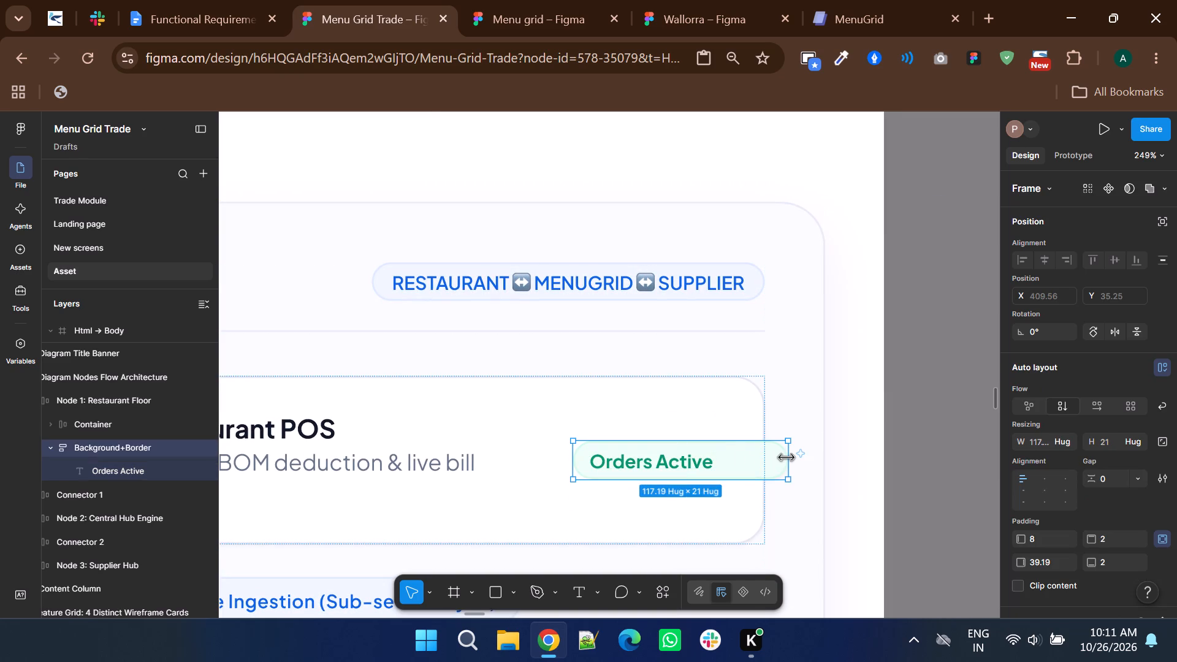
pyautogui.moveTo(786, 457); pyautogui.dragTo(731, 466)
pyautogui.keyDown('ctrl'); pyautogui.scroll(-2, 493, 454); pyautogui.keyUp('ctrl')
pyautogui.click(759, 454)
# Examine the page design from the Ecosystem Data Flow card down through the feature cards to the Two Products section.
pyautogui.keyDown('ctrl'); pyautogui.scroll(-1, 799, 416); pyautogui.keyUp('ctrl')
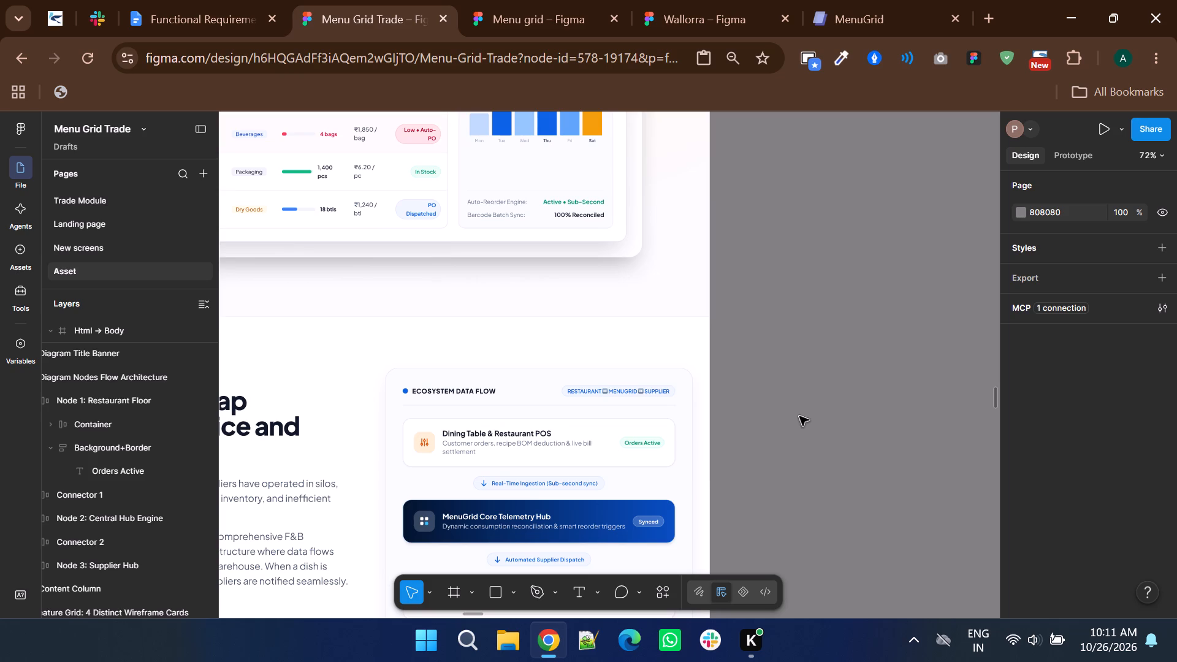
pyautogui.keyDown('ctrl'); pyautogui.scroll(-1, 799, 416); pyautogui.keyUp('ctrl')
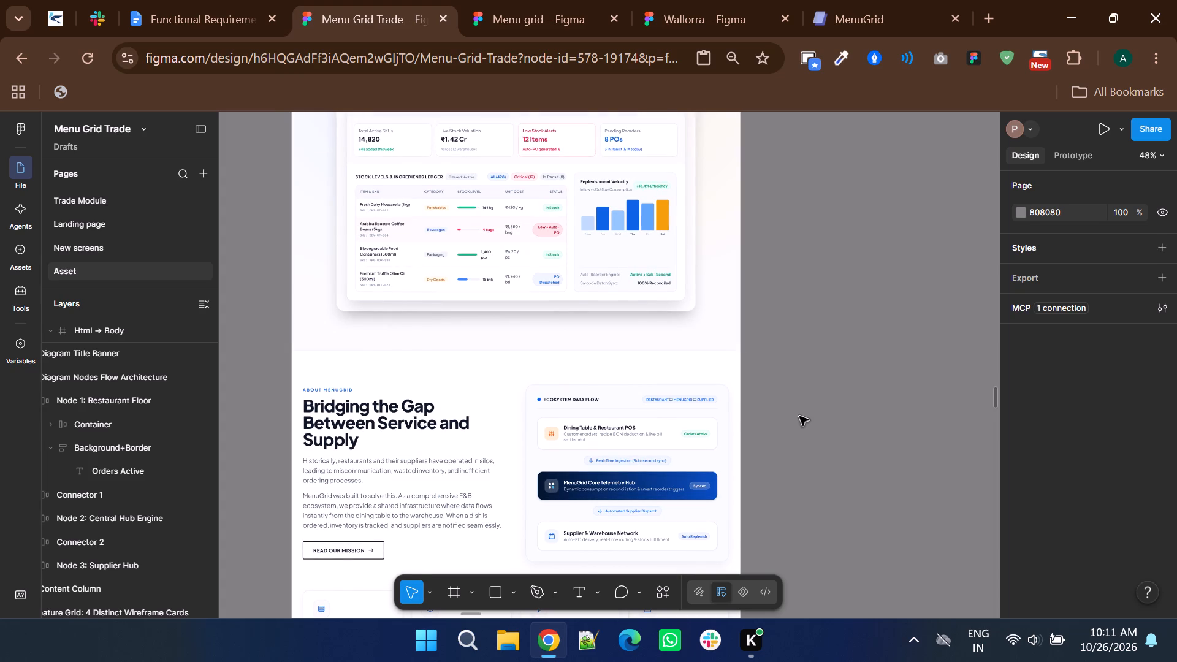
pyautogui.scroll(-1, 799, 416)
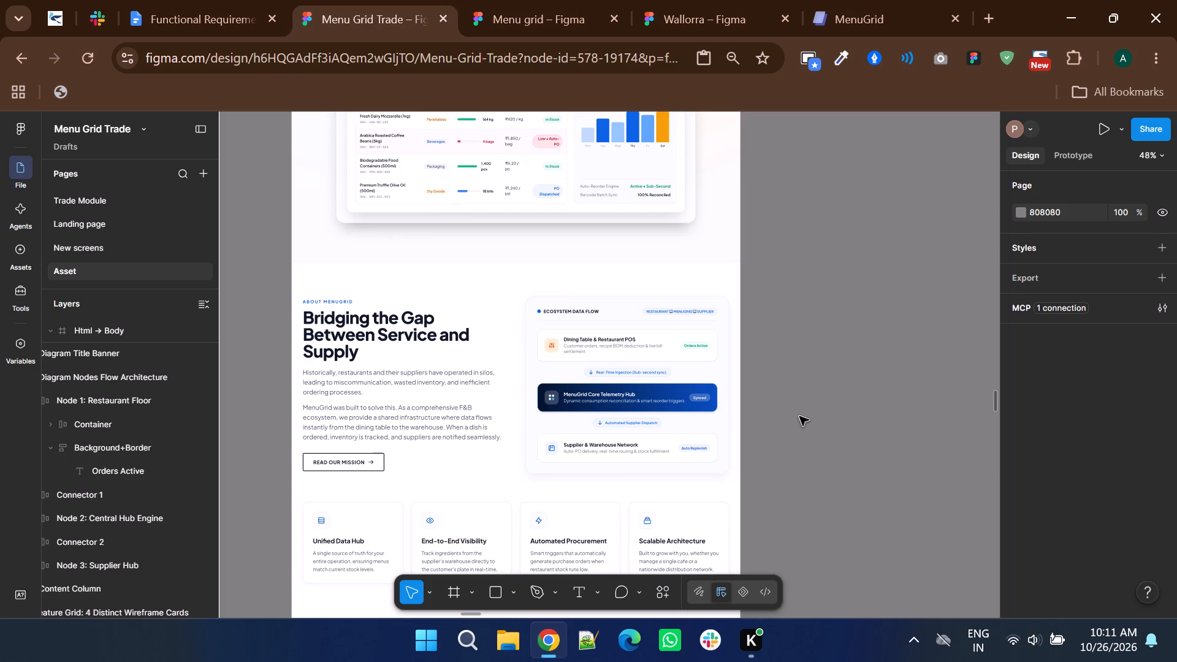
pyautogui.scroll(-1, 799, 416)
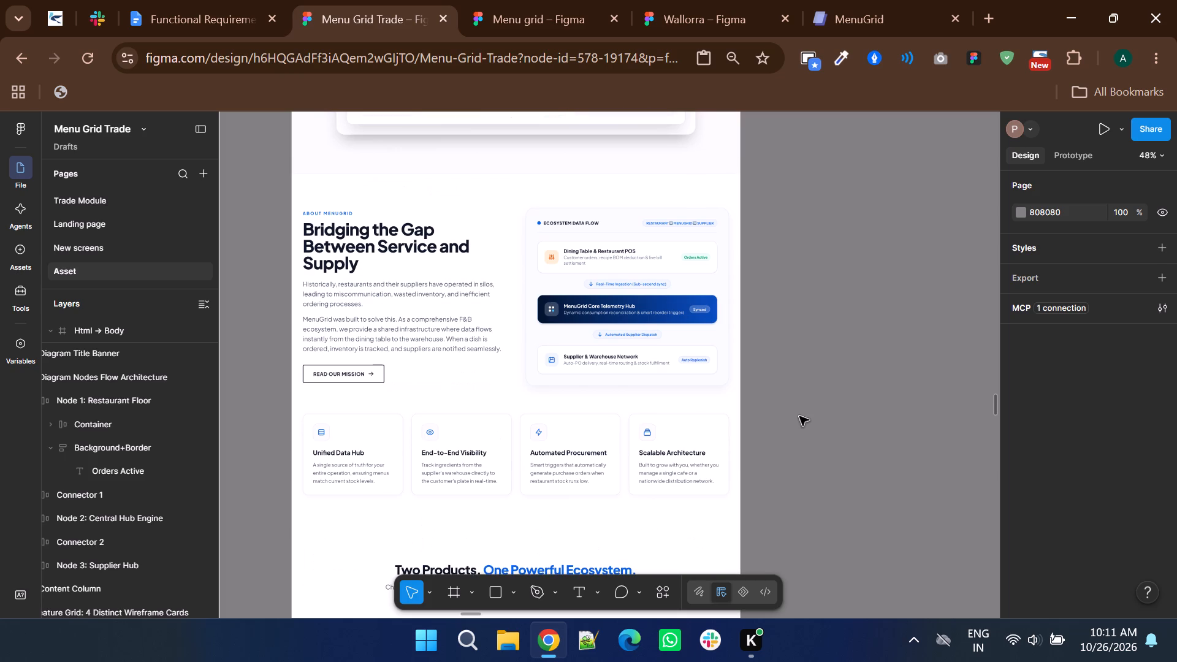
pyautogui.scroll(-1, 799, 416)
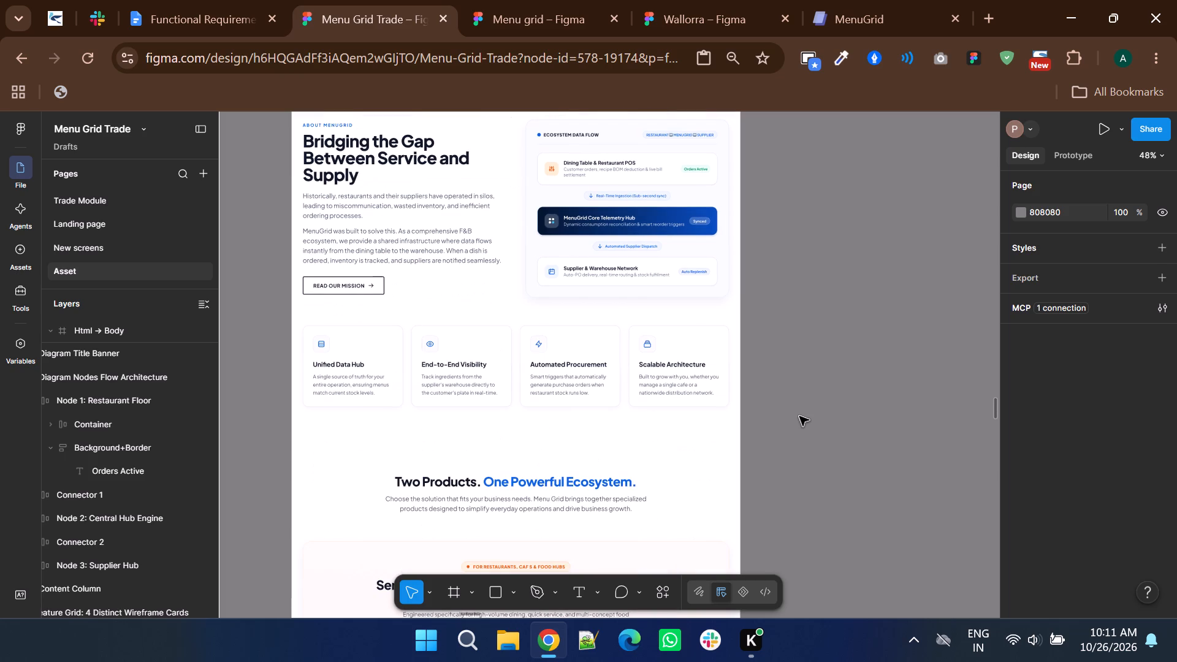
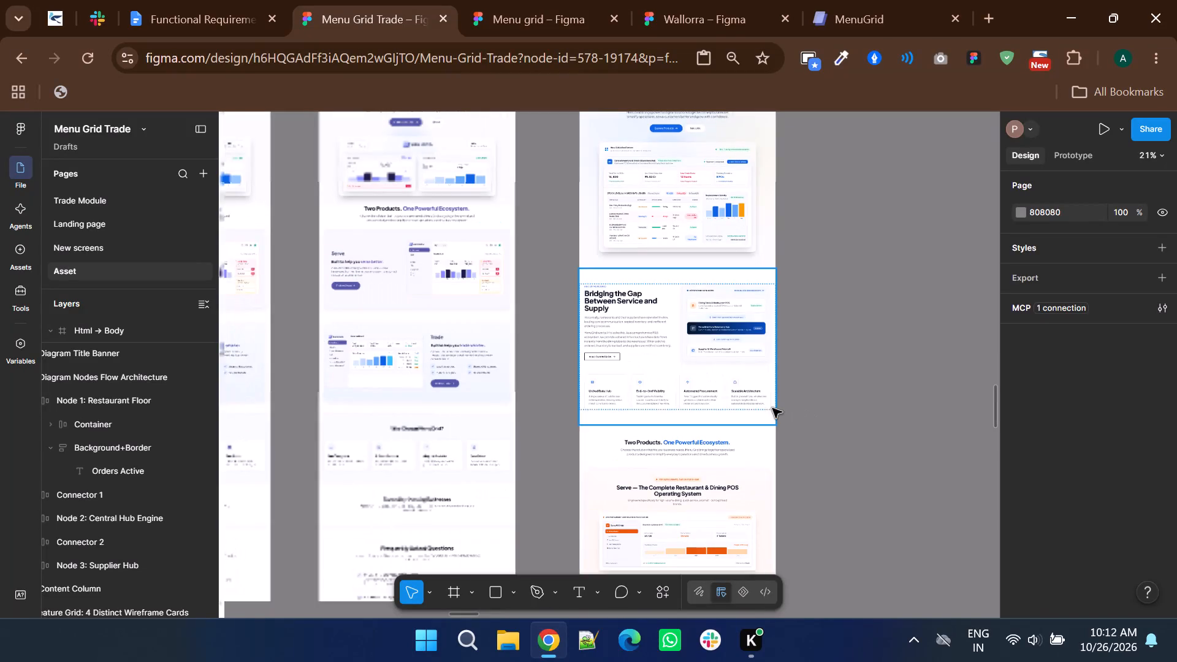
# Examine the blue page design from the "Bridging the Gap Between Service and Supply" section up to its top banner.
pyautogui.keyDown('shift'); pyautogui.scroll(-1, 772, 408); pyautogui.keyUp('shift')
pyautogui.click(649, 360)
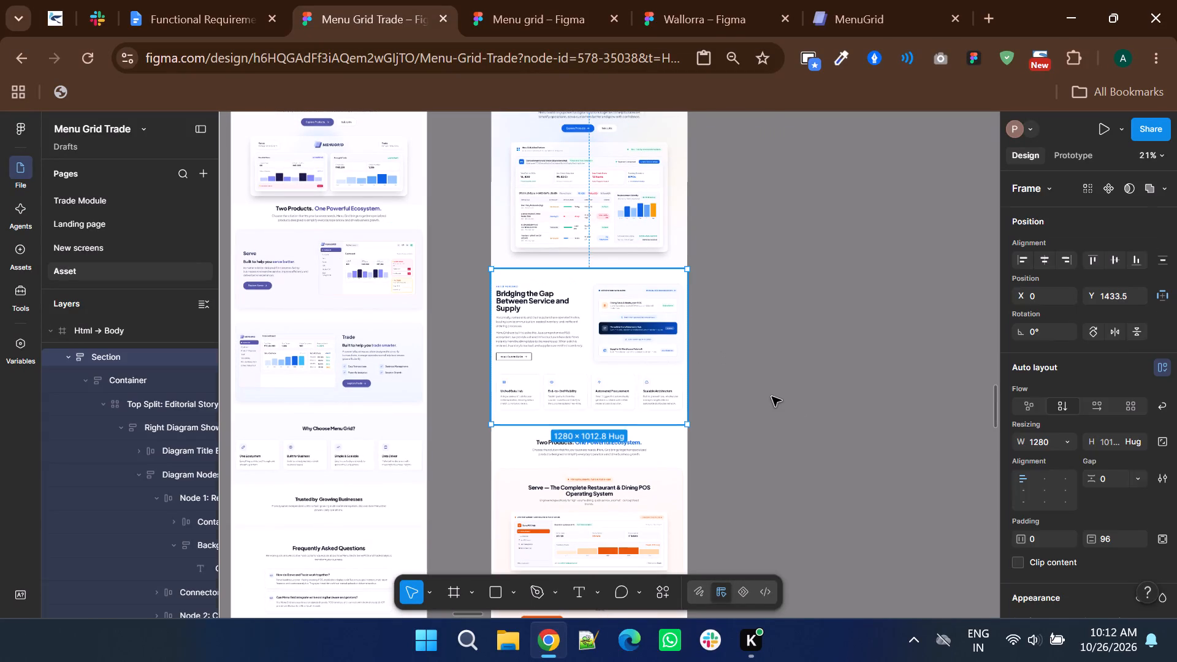
pyautogui.click(772, 397)
pyautogui.keyDown('shift'); pyautogui.scroll(-1, 772, 397); pyautogui.keyUp('shift')
pyautogui.keyDown('ctrl'); pyautogui.scroll(-1, 772, 397); pyautogui.keyUp('ctrl')
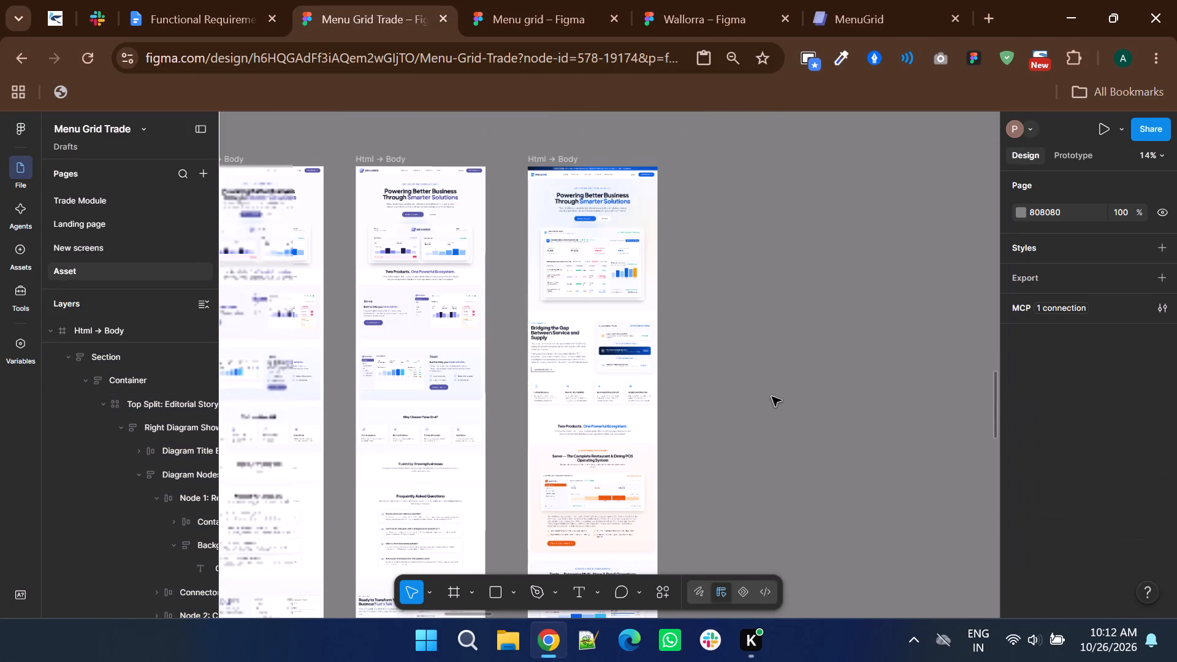
pyautogui.scroll(2, 772, 397)
pyautogui.keyDown('ctrl'); pyautogui.scroll(7, 602, 345); pyautogui.keyUp('ctrl')
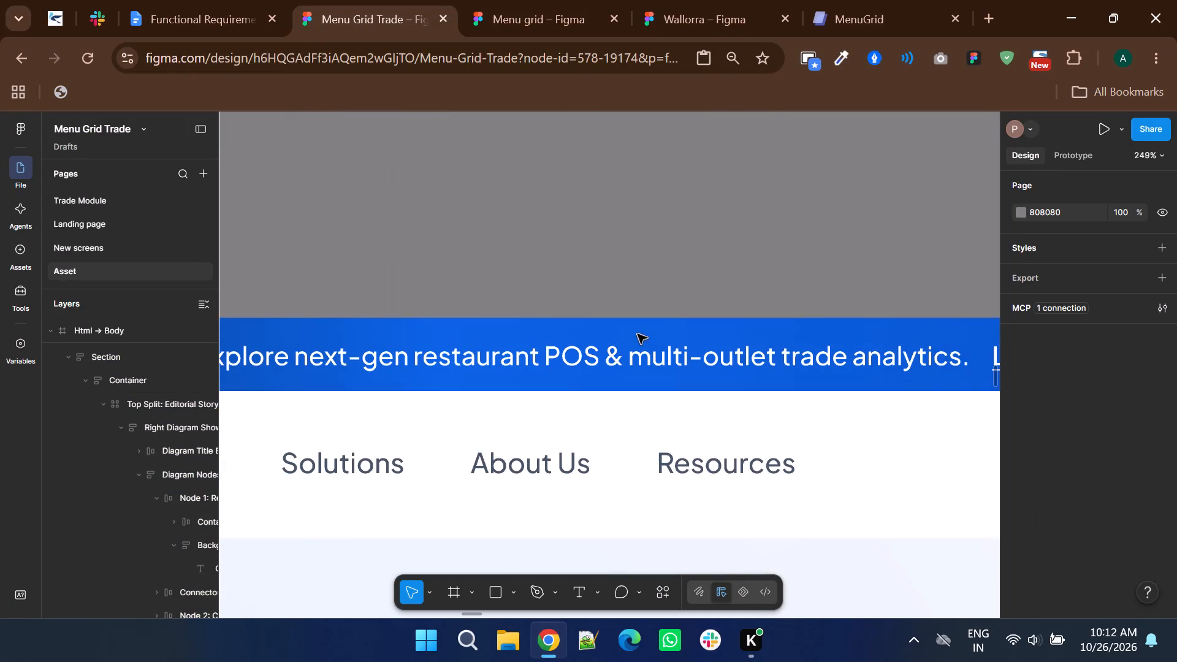
pyautogui.keyDown('ctrl'); pyautogui.scroll(-3, 658, 362); pyautogui.keyUp('ctrl')
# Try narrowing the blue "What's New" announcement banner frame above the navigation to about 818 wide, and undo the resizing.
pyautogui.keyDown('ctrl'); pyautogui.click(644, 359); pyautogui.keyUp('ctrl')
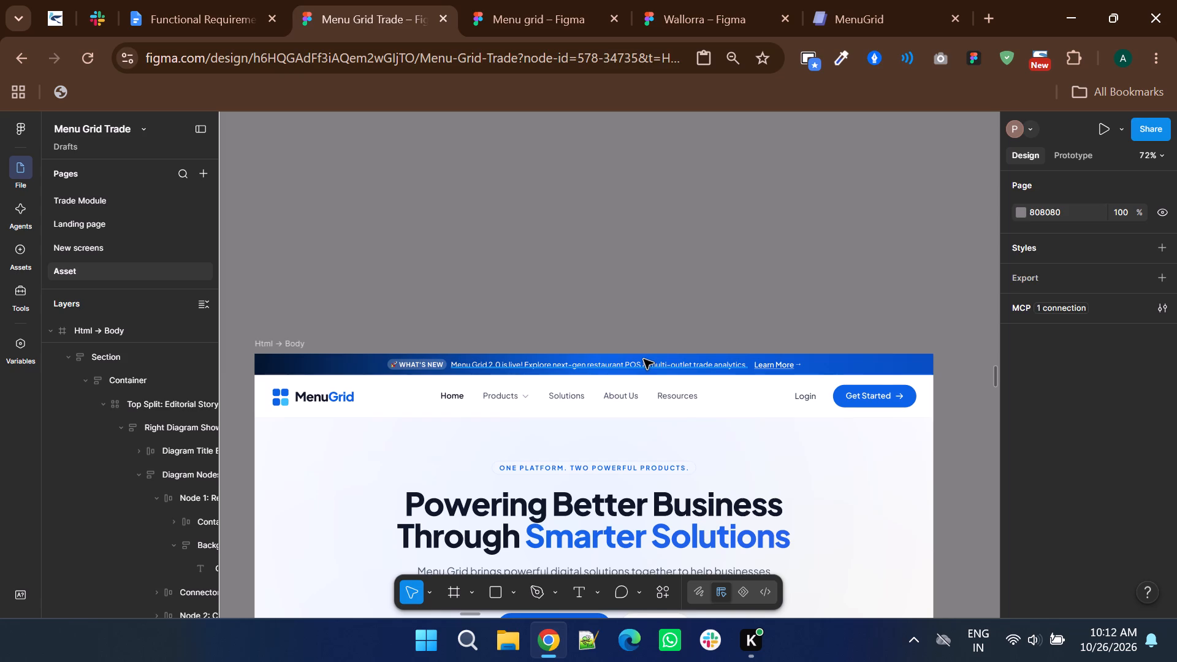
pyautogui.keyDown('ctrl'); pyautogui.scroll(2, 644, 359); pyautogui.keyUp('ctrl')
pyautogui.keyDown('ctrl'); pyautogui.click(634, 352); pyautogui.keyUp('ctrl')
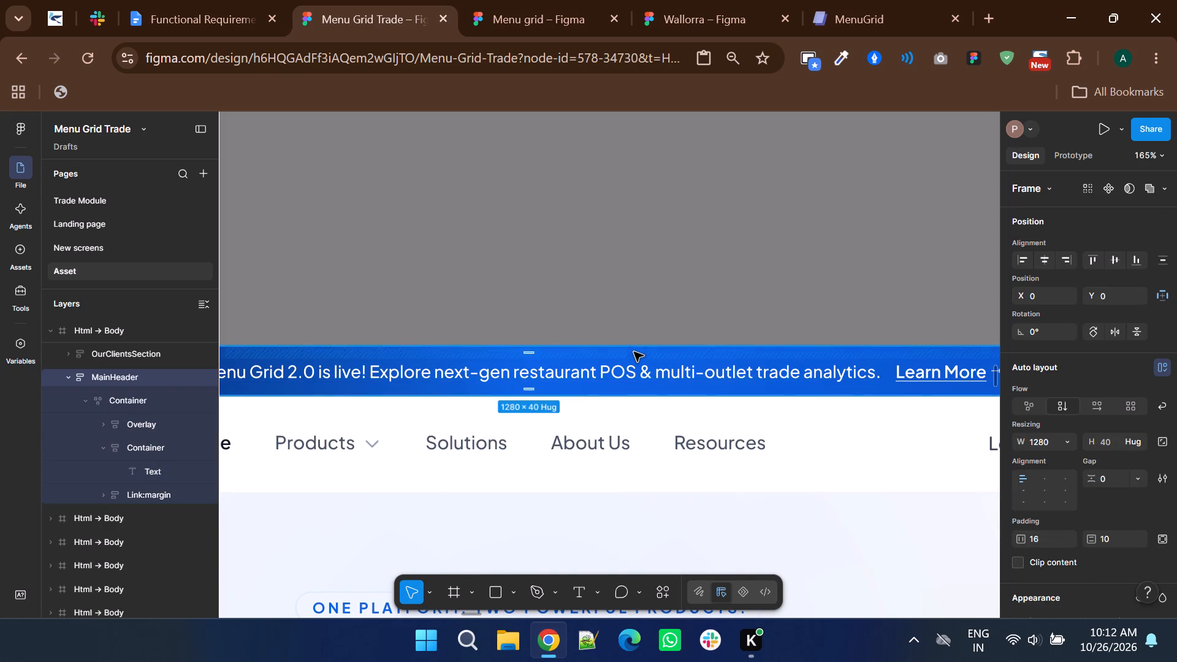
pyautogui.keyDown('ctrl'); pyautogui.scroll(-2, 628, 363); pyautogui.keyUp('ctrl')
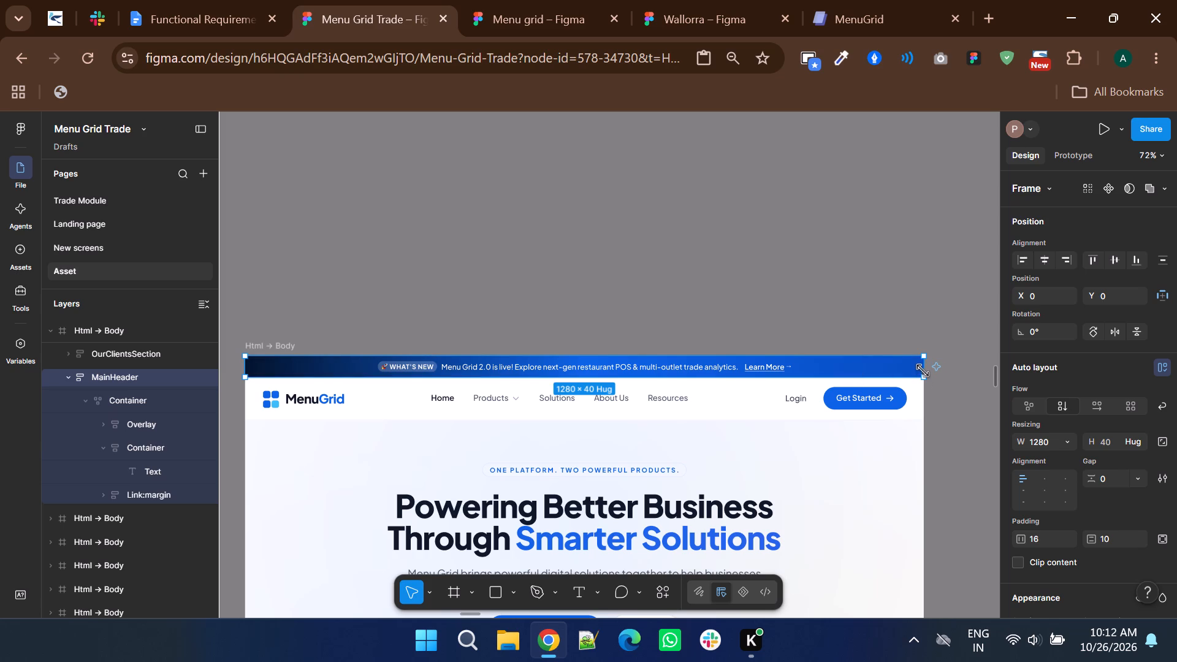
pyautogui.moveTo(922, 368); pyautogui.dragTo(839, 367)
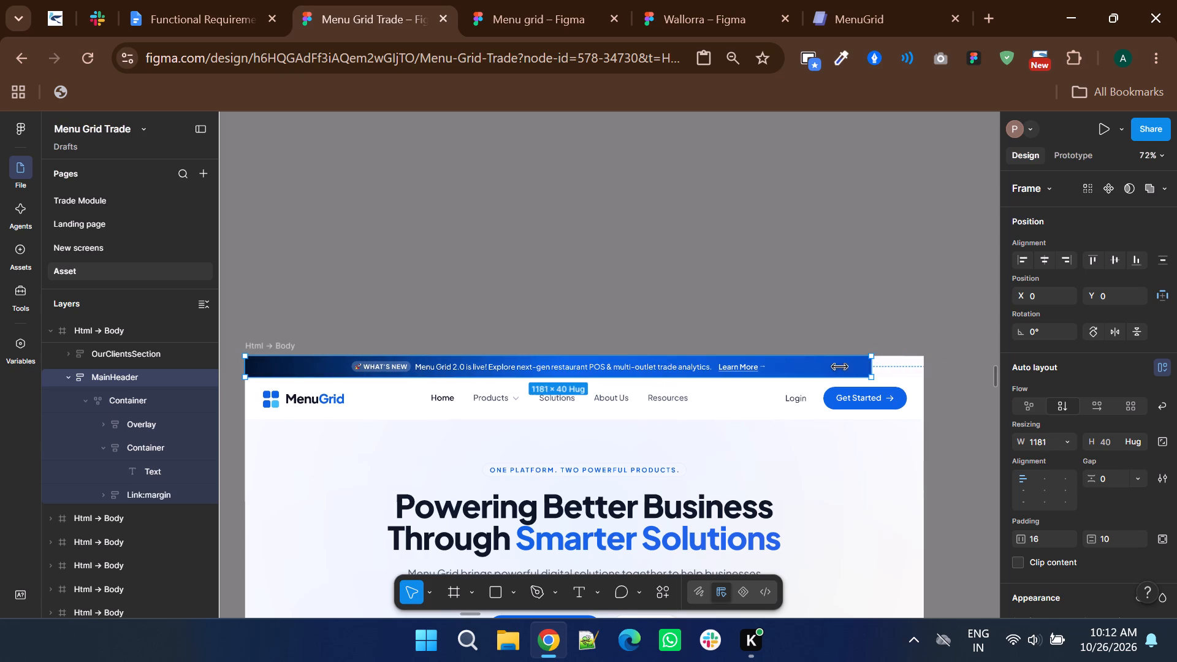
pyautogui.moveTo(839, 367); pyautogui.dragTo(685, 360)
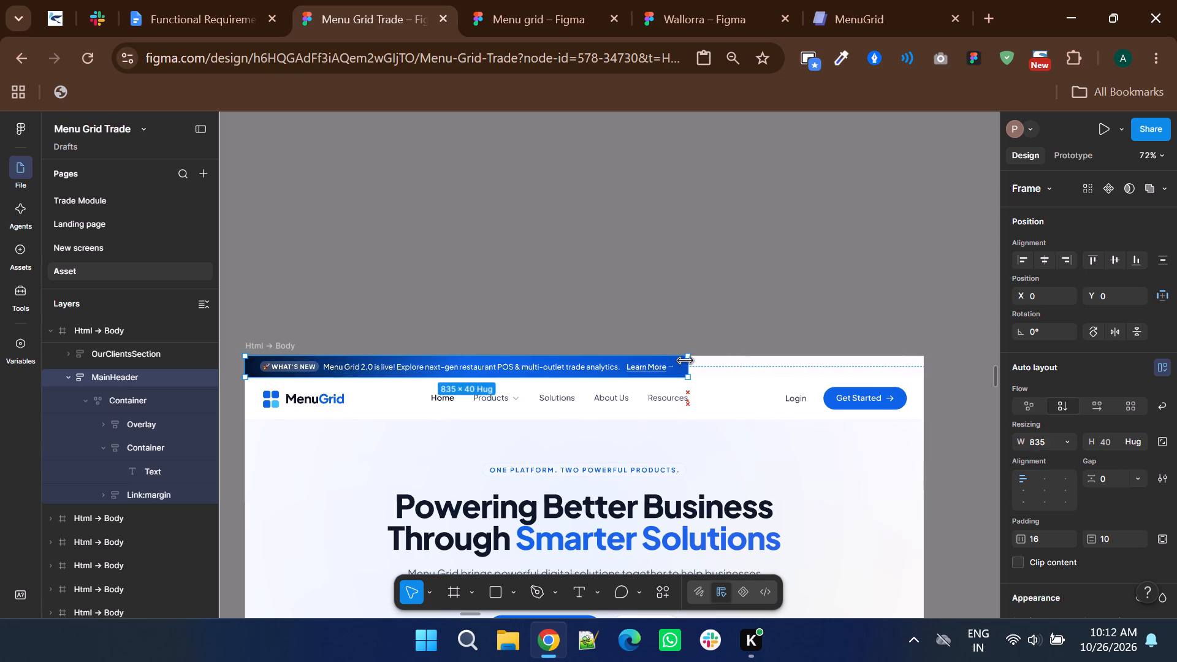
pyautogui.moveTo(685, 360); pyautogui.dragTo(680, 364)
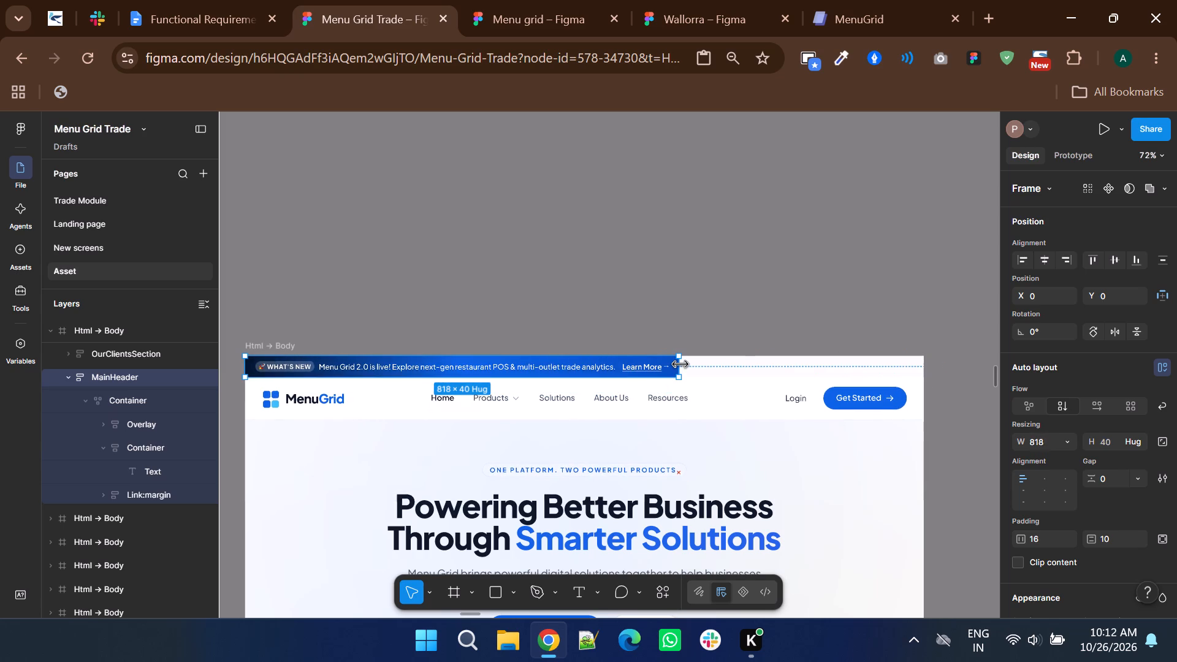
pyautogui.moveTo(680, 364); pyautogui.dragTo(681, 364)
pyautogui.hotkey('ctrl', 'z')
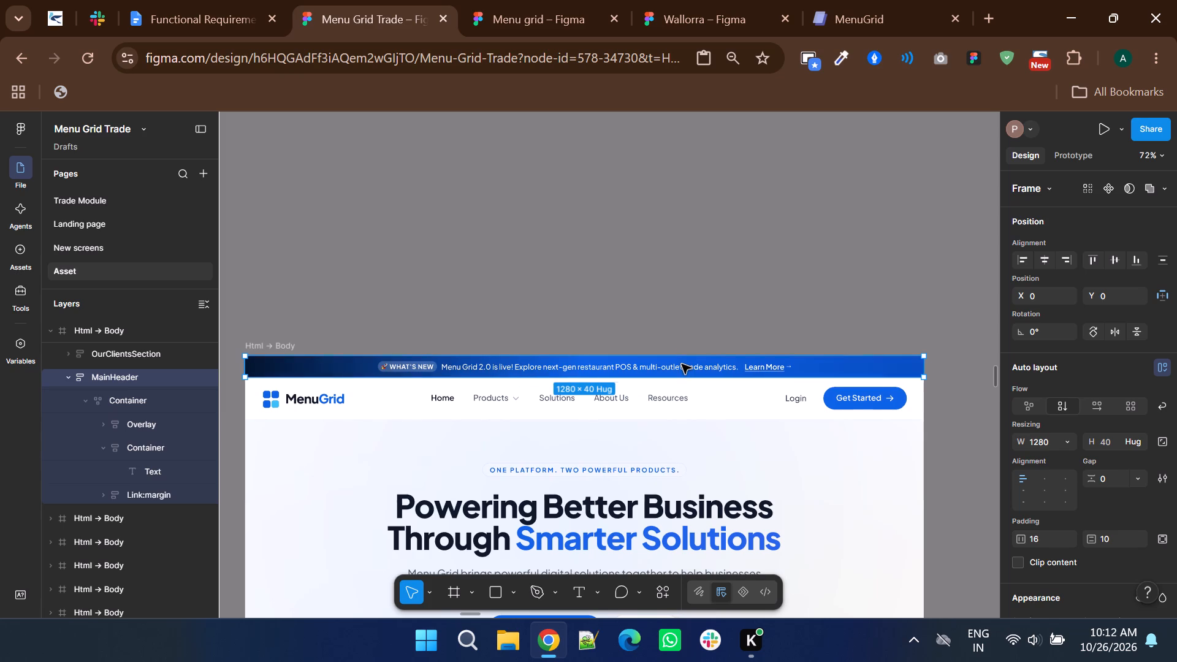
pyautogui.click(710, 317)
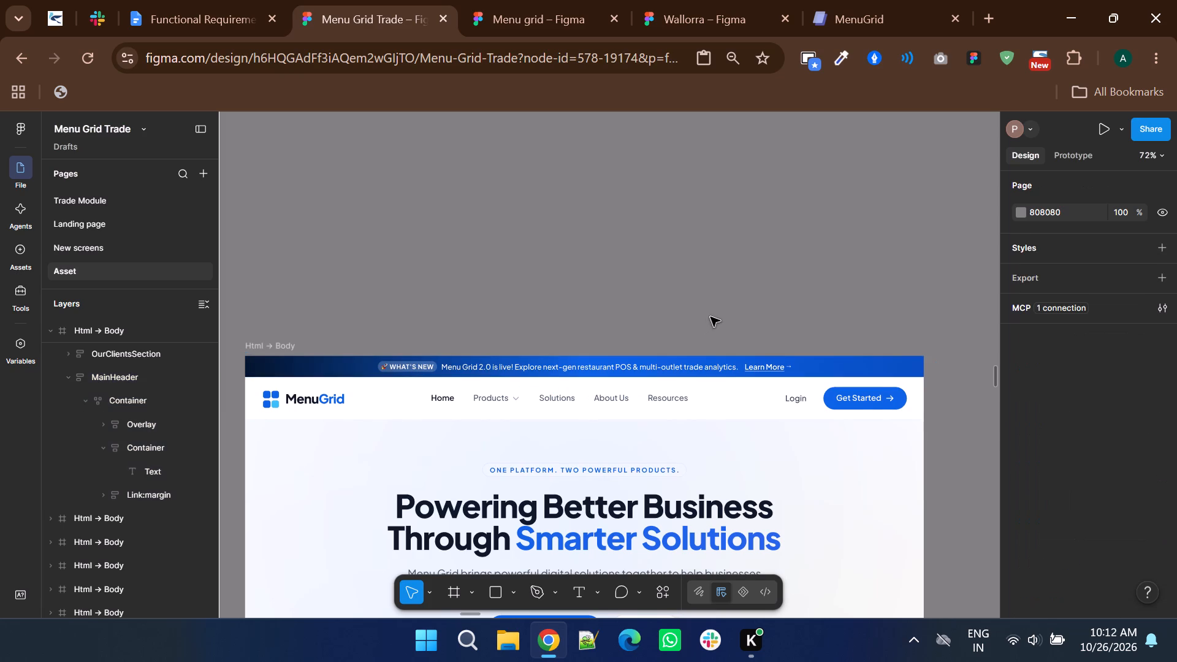
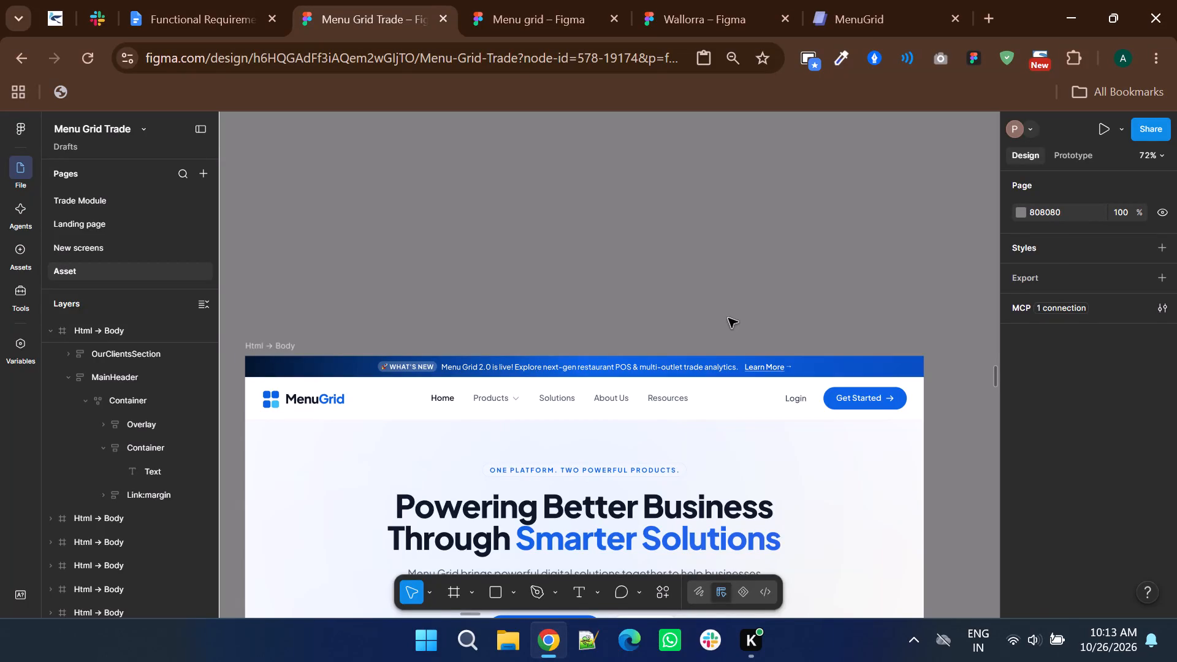
# Examine the Asset page, from the "Powering Better Business" landing design's header and hero to the overall arrangement of gathered designs and vectors.
pyautogui.scroll(-1, 728, 318)
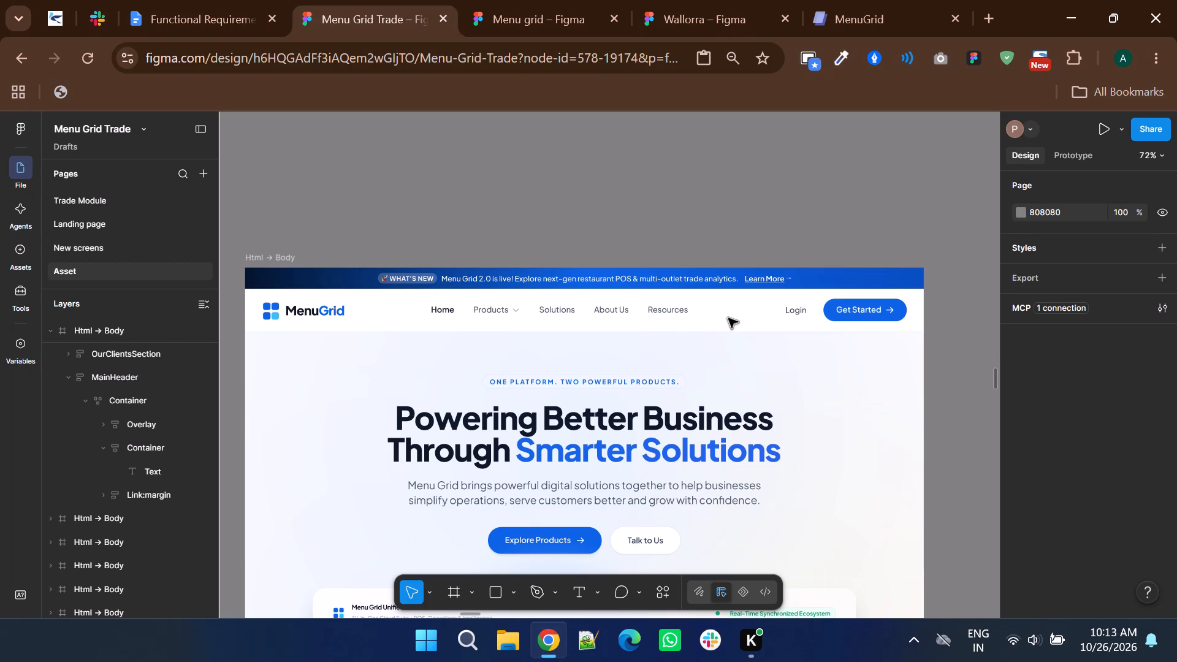
pyautogui.scroll(-1, 729, 318)
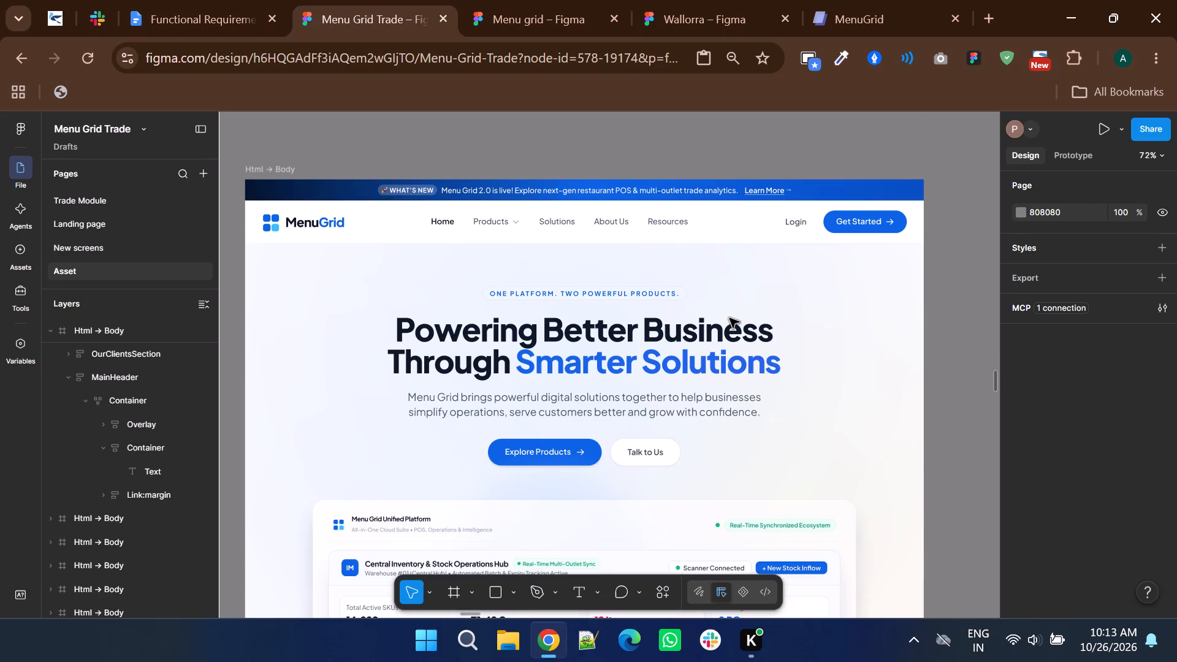
pyautogui.scroll(-1, 729, 318)
pyautogui.keyDown('ctrl'); pyautogui.scroll(-3, 667, 377); pyautogui.keyUp('ctrl')
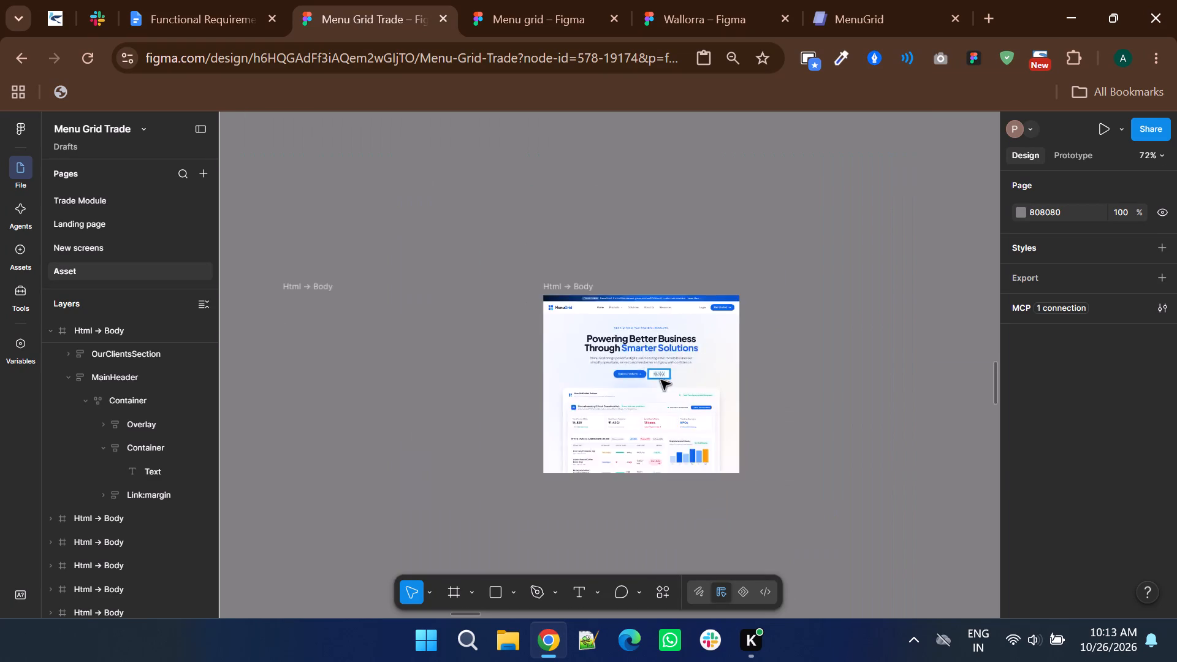
pyautogui.keyDown('ctrl'); pyautogui.scroll(-5, 661, 380); pyautogui.keyUp('ctrl')
pyautogui.keyDown('shift'); pyautogui.scroll(-3, 660, 380); pyautogui.keyUp('shift')
pyautogui.keyDown('shift'); pyautogui.scroll(-2, 591, 405); pyautogui.keyUp('shift')
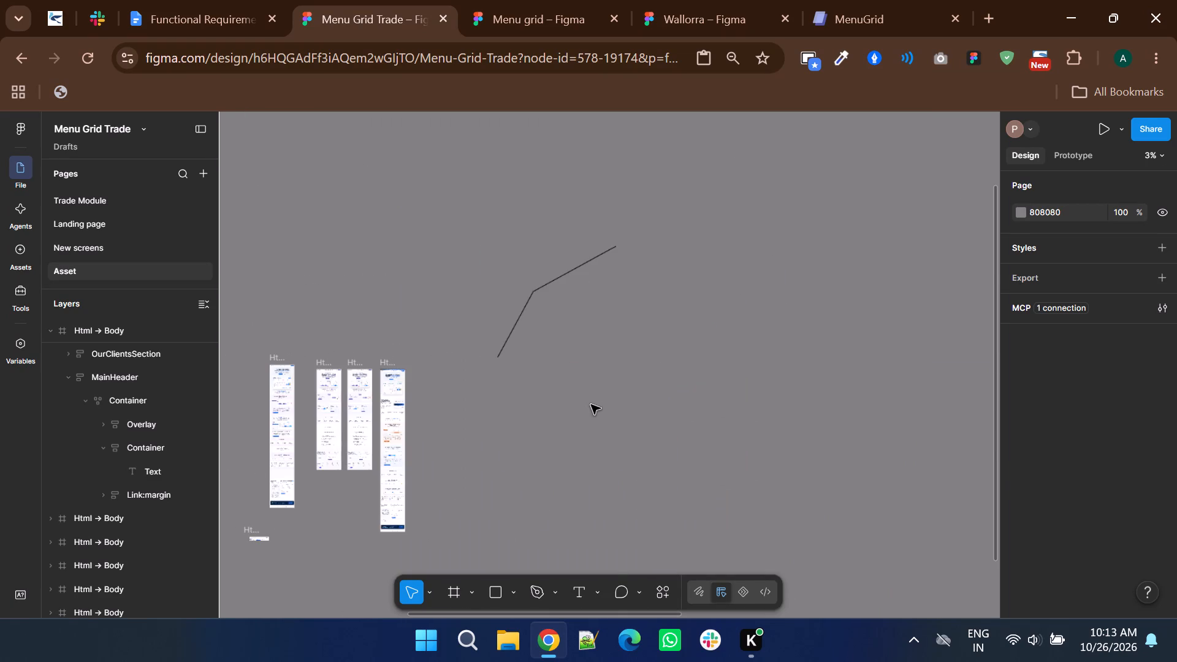
pyautogui.keyDown('shift'); pyautogui.scroll(-3, 591, 405); pyautogui.keyUp('shift')
pyautogui.keyDown('ctrl'); pyautogui.scroll(-13, 690, 389); pyautogui.keyUp('ctrl')
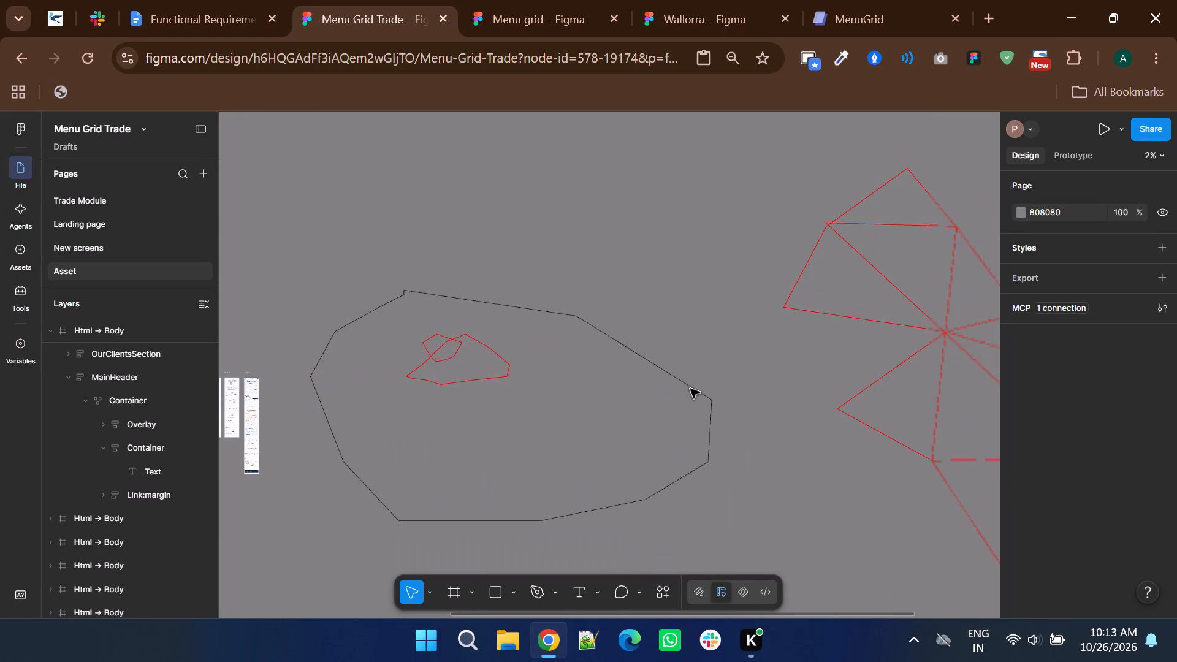
pyautogui.keyDown('shift'); pyautogui.scroll(8, 690, 389); pyautogui.keyUp('shift')
pyautogui.keyDown('shift'); pyautogui.scroll(-3, 690, 389); pyautogui.keyUp('shift')
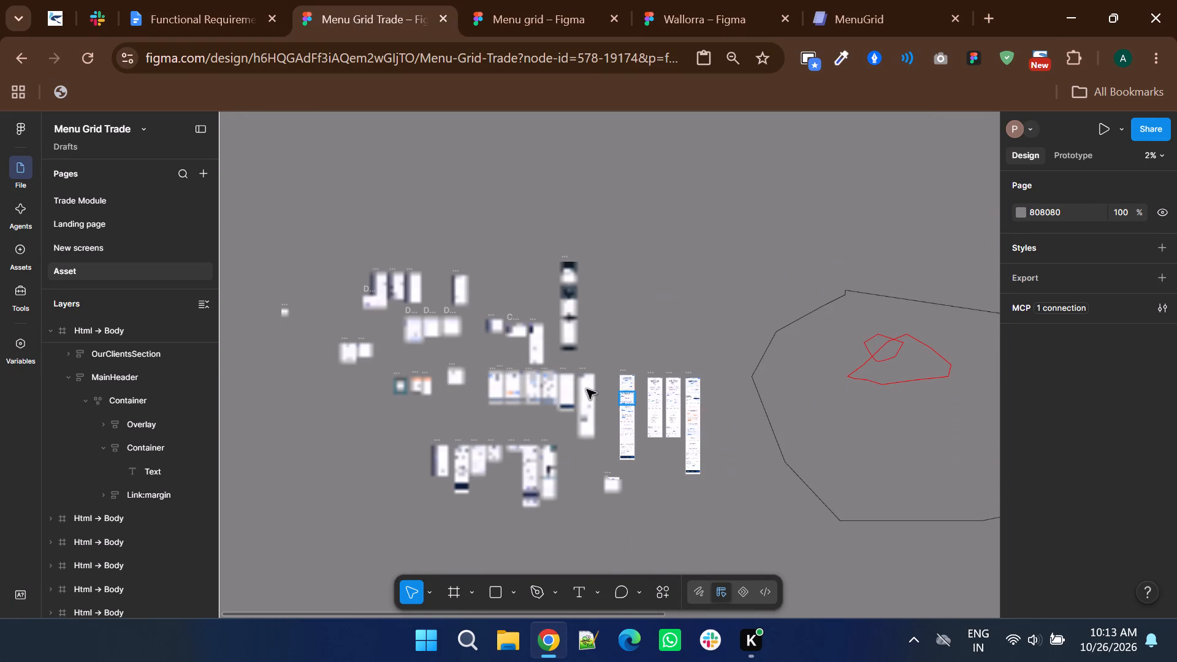
pyautogui.keyDown('ctrl'); pyautogui.scroll(2, 470, 352); pyautogui.keyUp('ctrl')
pyautogui.keyDown('shift'); pyautogui.scroll(4, 467, 357); pyautogui.keyUp('shift')
pyautogui.keyDown('ctrl'); pyautogui.scroll(-3, 470, 366); pyautogui.keyUp('ctrl')
pyautogui.keyDown('shift'); pyautogui.scroll(-2, 470, 370); pyautogui.keyUp('shift')
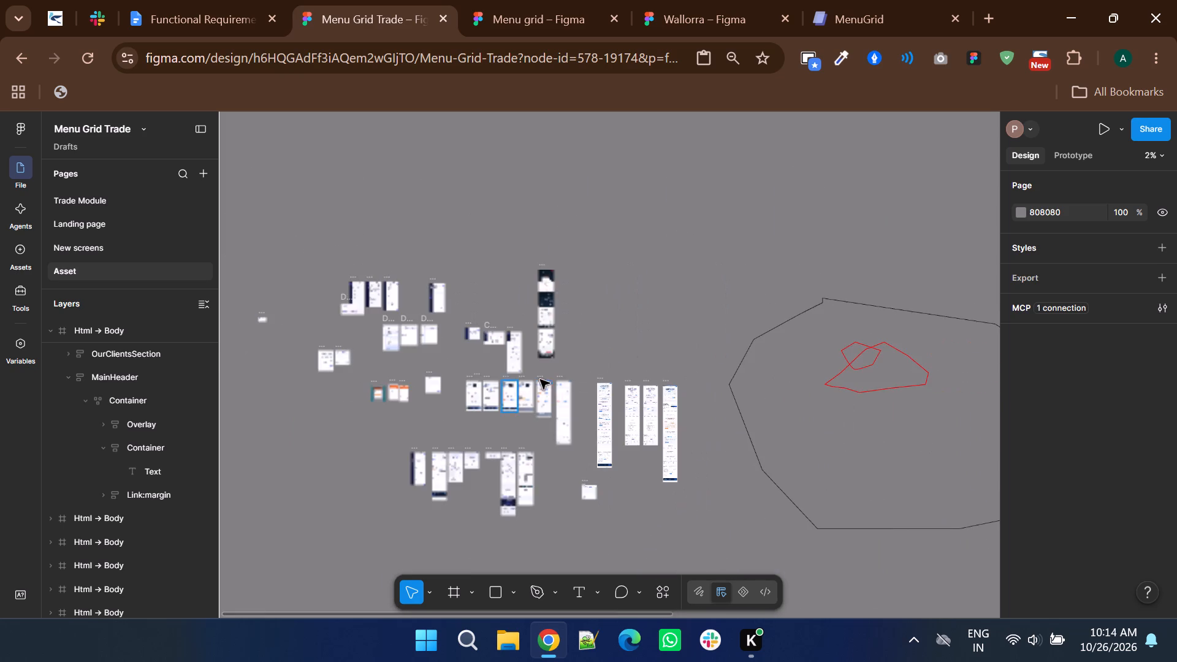
pyautogui.keyDown('ctrl'); pyautogui.scroll(12, 540, 379); pyautogui.keyUp('ctrl')
pyautogui.keyDown('shift'); pyautogui.scroll(7, 540, 379); pyautogui.keyUp('shift')
pyautogui.keyDown('ctrl'); pyautogui.scroll(-5, 591, 382); pyautogui.keyUp('ctrl')
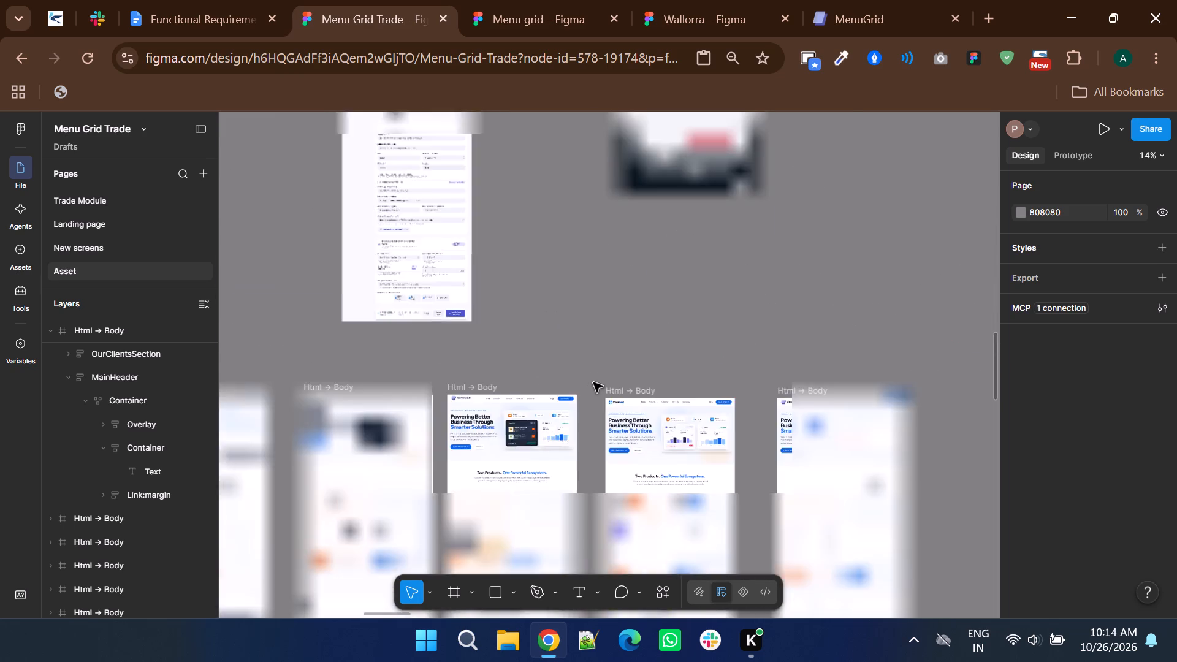
pyautogui.keyDown('ctrl'); pyautogui.scroll(-2, 593, 382); pyautogui.keyUp('ctrl')
pyautogui.keyDown('shift'); pyautogui.scroll(4, 599, 382); pyautogui.keyUp('shift')
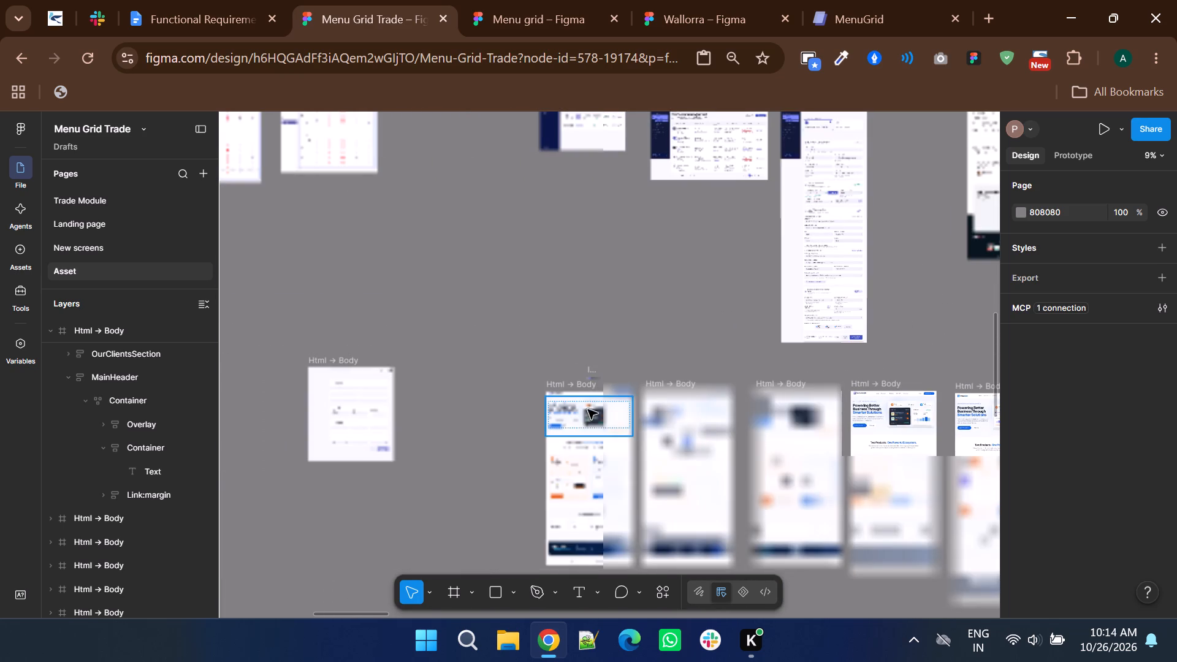
pyautogui.keyDown('ctrl'); pyautogui.scroll(2, 597, 419); pyautogui.keyUp('ctrl')
# On the Trade Module page, move the Mockups Column Left frame to X -6380, Y 2262, beside Desktop - 227 with their top edges aligned.
pyautogui.click(100, 197)
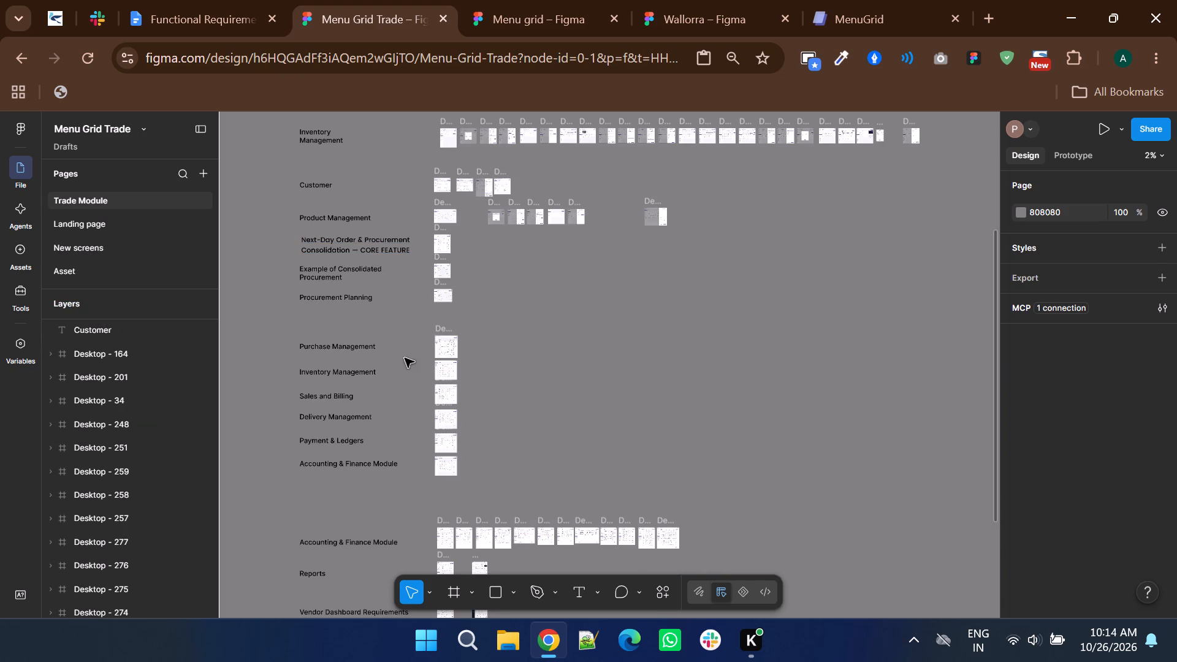
pyautogui.scroll(4, 449, 351)
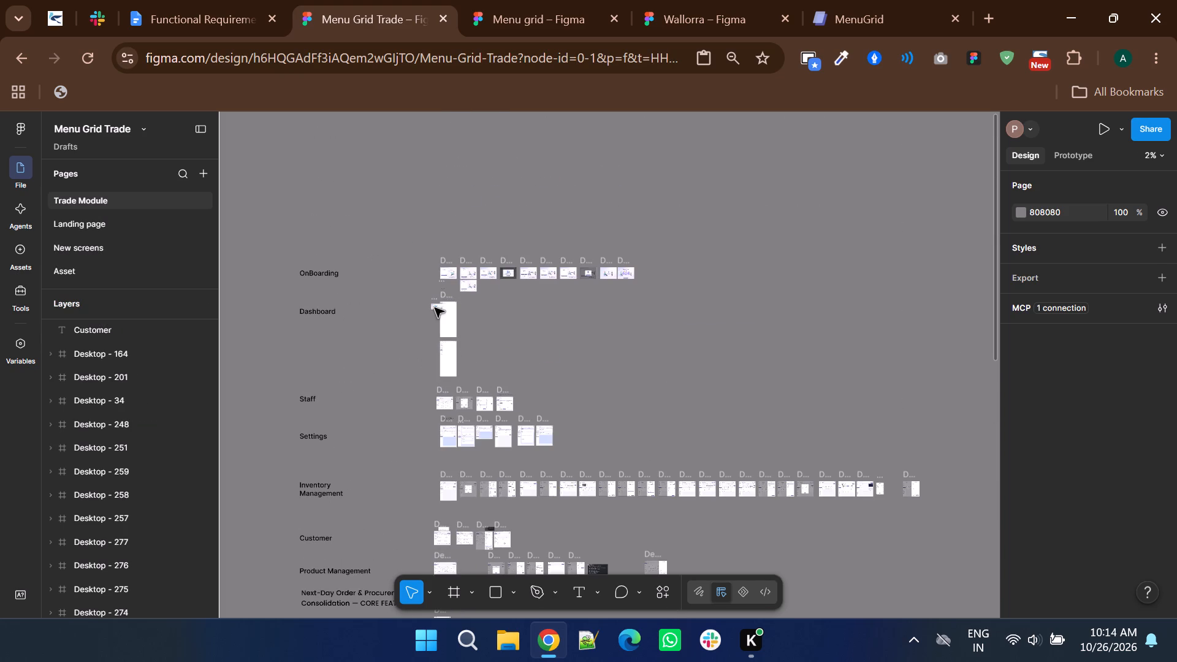
pyautogui.keyDown('ctrl'); pyautogui.scroll(7, 435, 308); pyautogui.keyUp('ctrl')
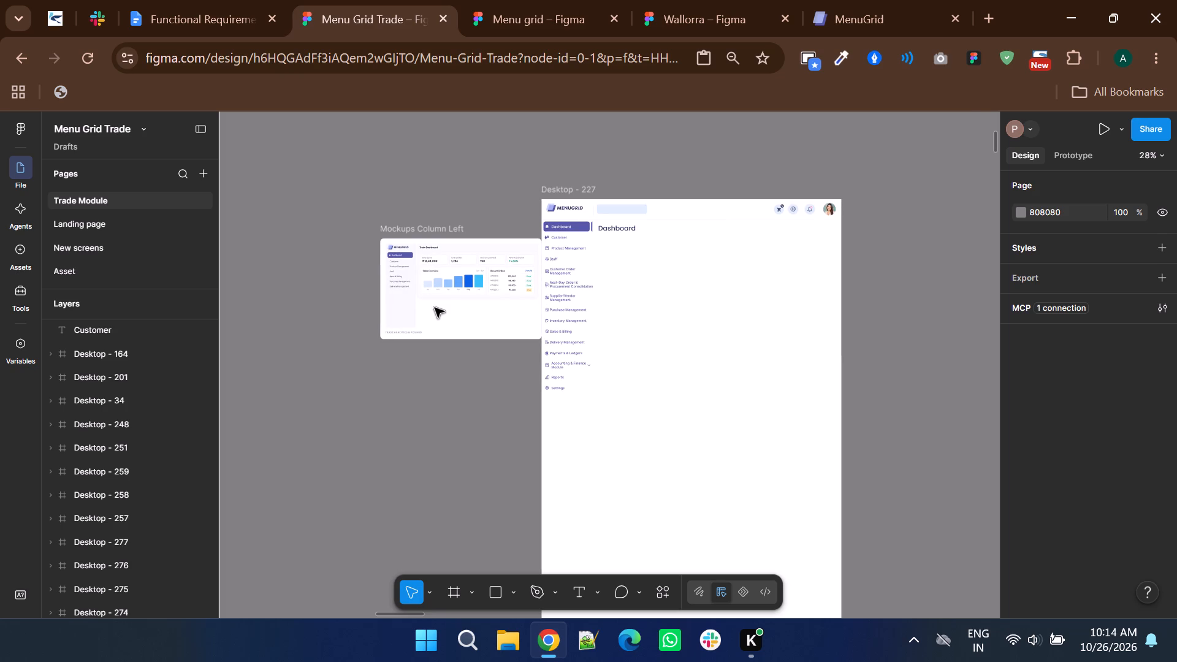
pyautogui.keyDown('ctrl'); pyautogui.scroll(-5, 435, 308); pyautogui.keyUp('ctrl')
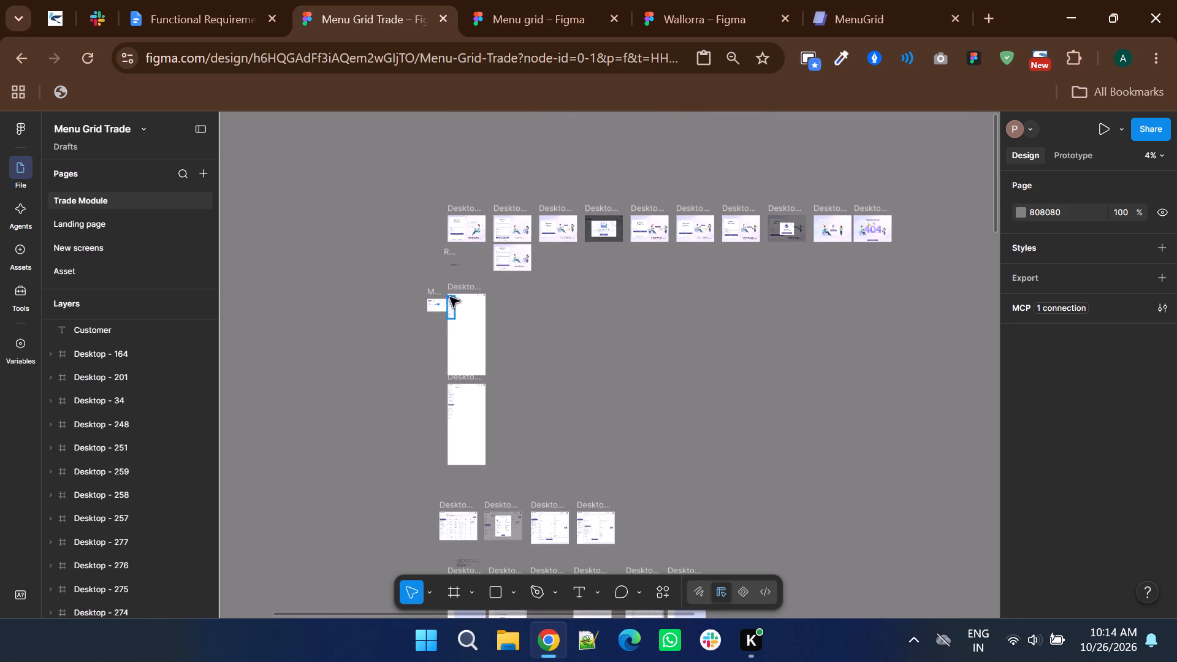
pyautogui.keyDown('ctrl'); pyautogui.scroll(6, 440, 292); pyautogui.keyUp('ctrl')
pyautogui.moveTo(406, 322); pyautogui.dragTo(402, 320)
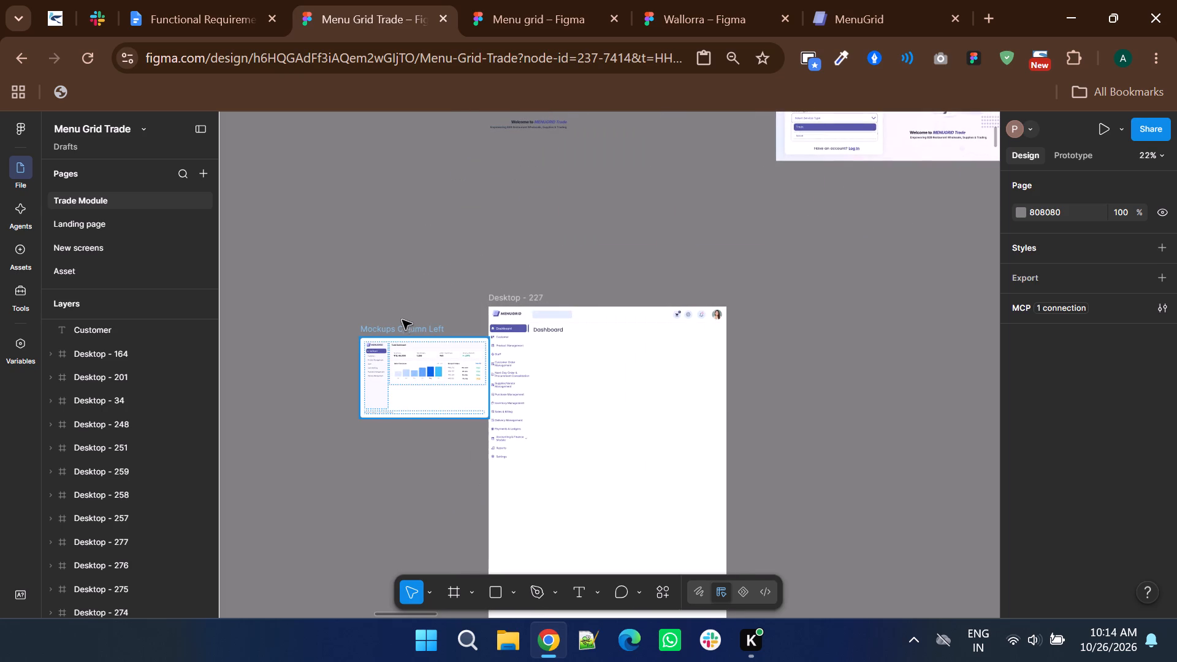
pyautogui.moveTo(402, 320); pyautogui.dragTo(379, 289)
pyautogui.moveTo(398, 276); pyautogui.dragTo(400, 285)
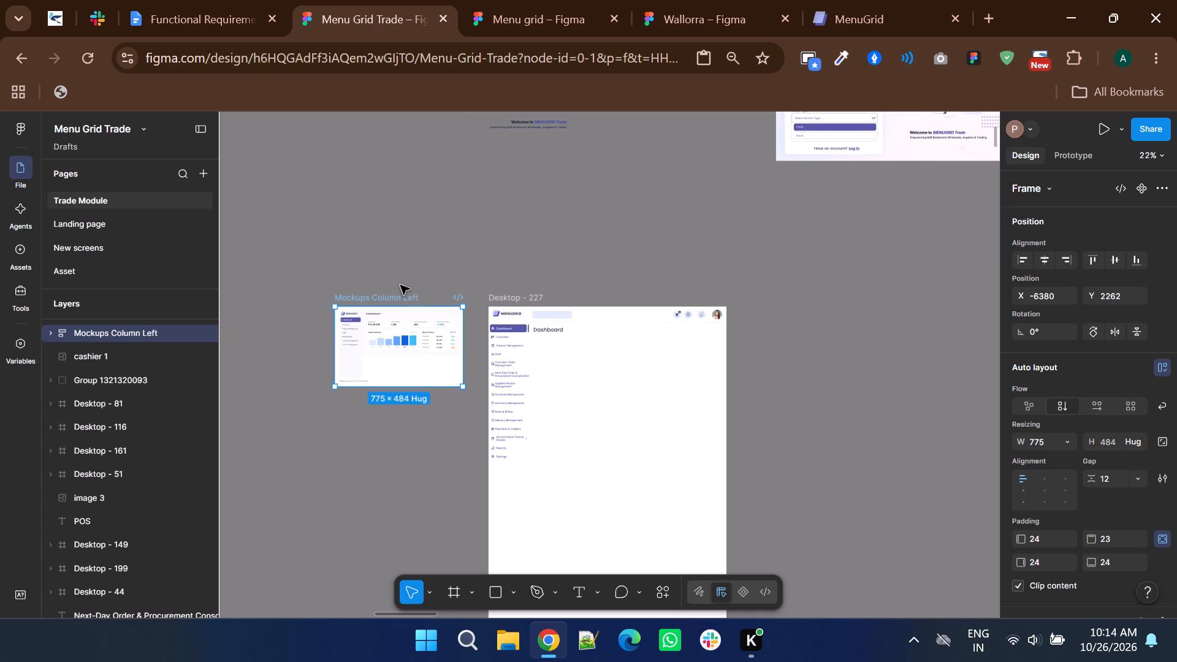
pyautogui.keyDown('ctrl'); pyautogui.scroll(-1, 470, 264); pyautogui.keyUp('ctrl')
# Look through the website designs on the Landing page and the module screens on the New screens page.
pyautogui.click(130, 217)
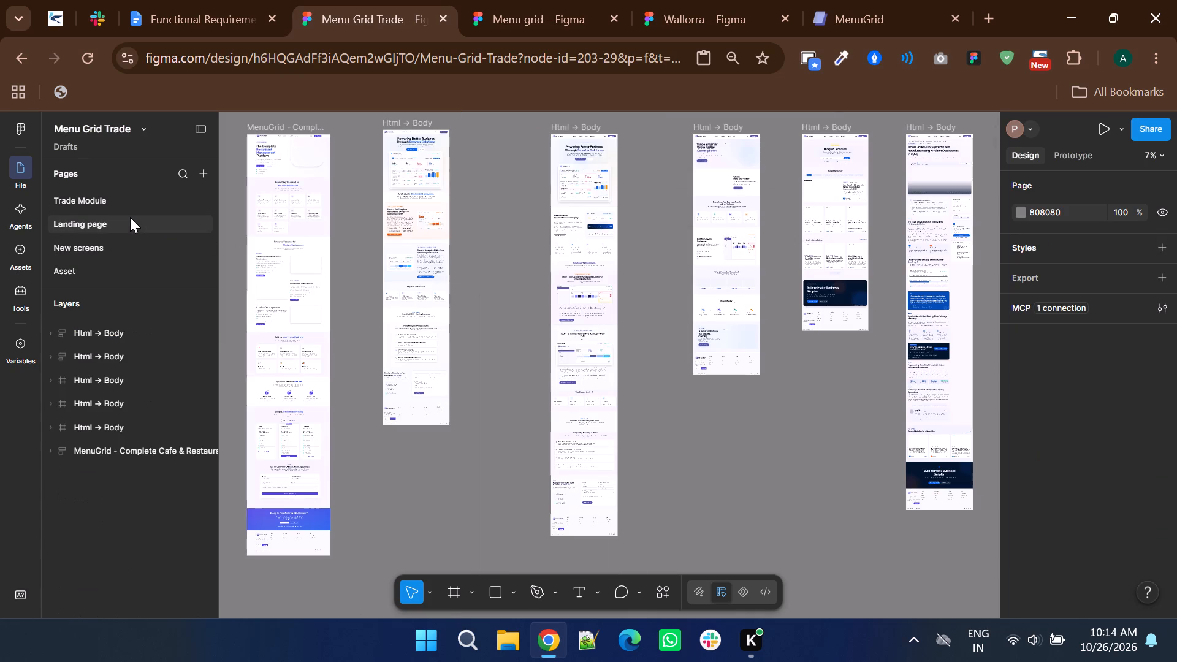
pyautogui.keyDown('shift'); pyautogui.scroll(-2, 530, 346); pyautogui.keyUp('shift')
pyautogui.keyDown('ctrl'); pyautogui.scroll(-6, 578, 370); pyautogui.keyUp('ctrl')
pyautogui.click(109, 244)
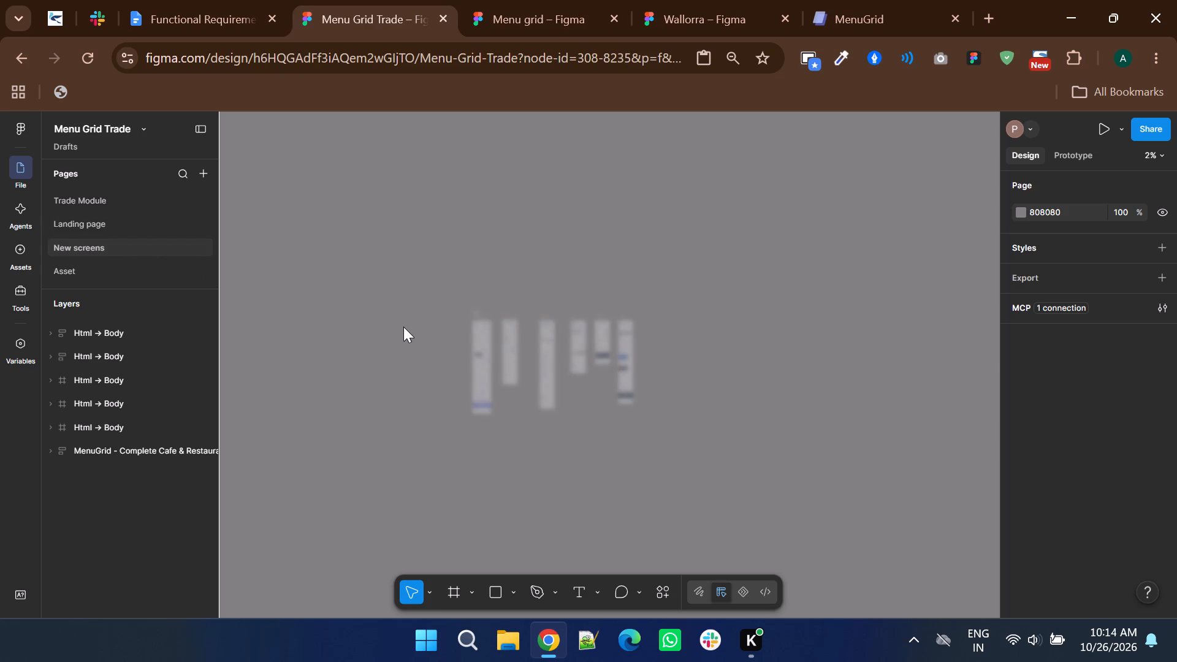
pyautogui.keyDown('shift'); pyautogui.scroll(5, 531, 309); pyautogui.keyUp('shift')
pyautogui.keyDown('ctrl'); pyautogui.scroll(-4, 531, 309); pyautogui.keyUp('ctrl')
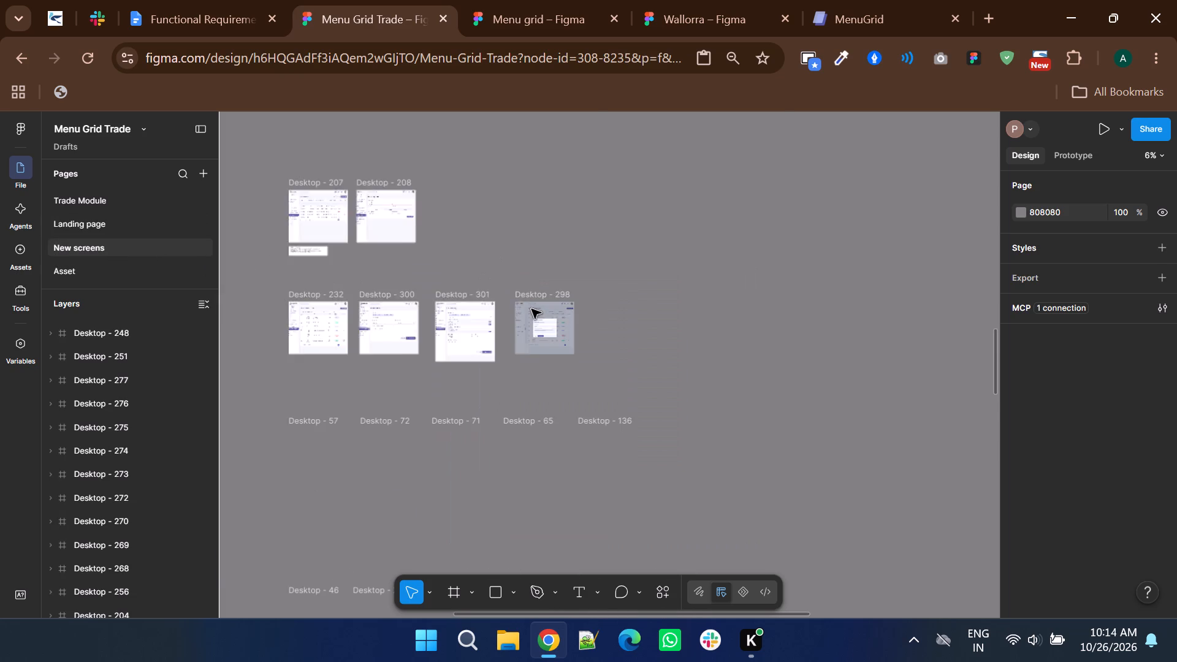
pyautogui.keyDown('ctrl'); pyautogui.scroll(-1, 531, 309); pyautogui.keyUp('ctrl')
pyautogui.keyDown('shift'); pyautogui.scroll(1, 531, 309); pyautogui.keyUp('shift')
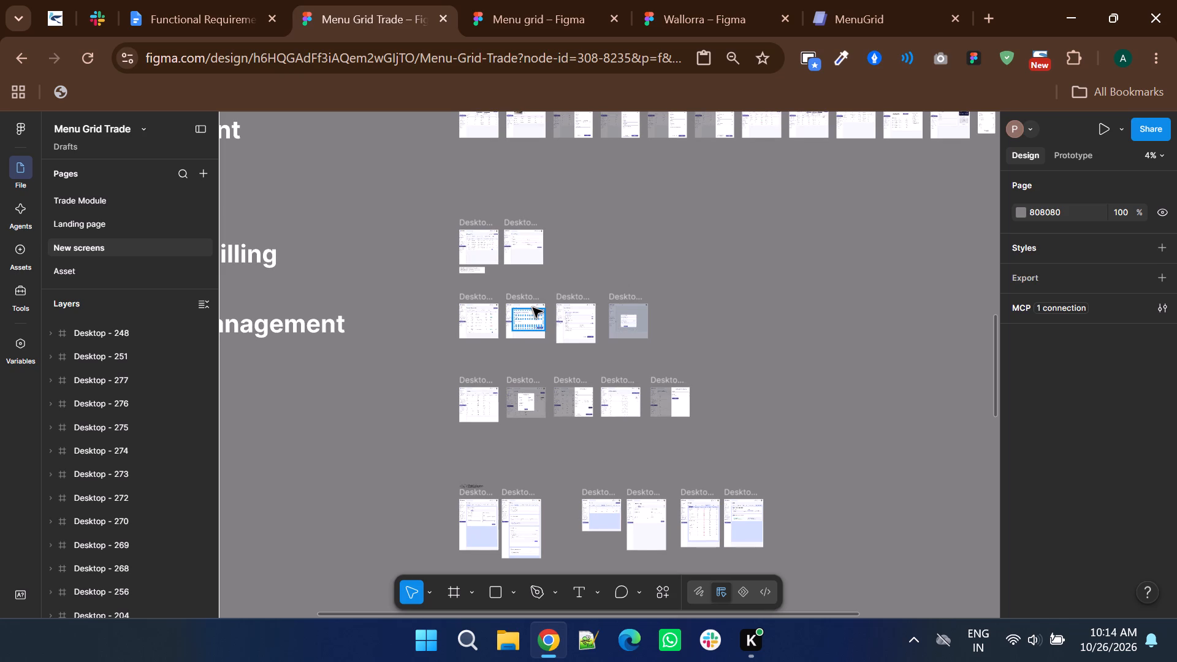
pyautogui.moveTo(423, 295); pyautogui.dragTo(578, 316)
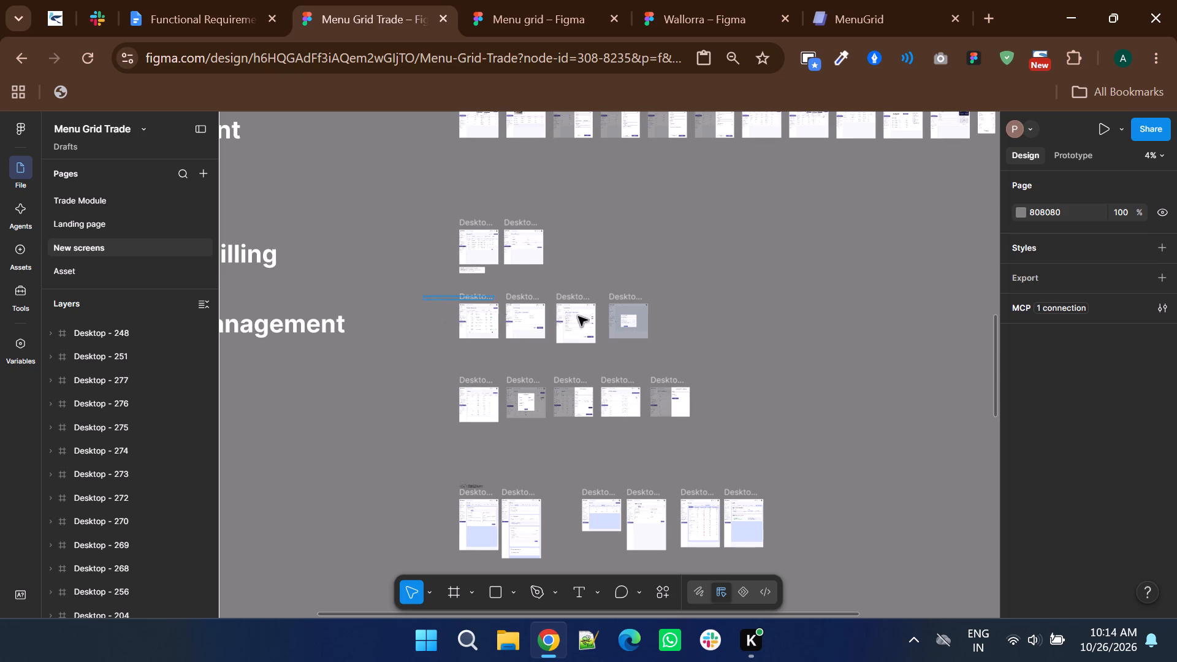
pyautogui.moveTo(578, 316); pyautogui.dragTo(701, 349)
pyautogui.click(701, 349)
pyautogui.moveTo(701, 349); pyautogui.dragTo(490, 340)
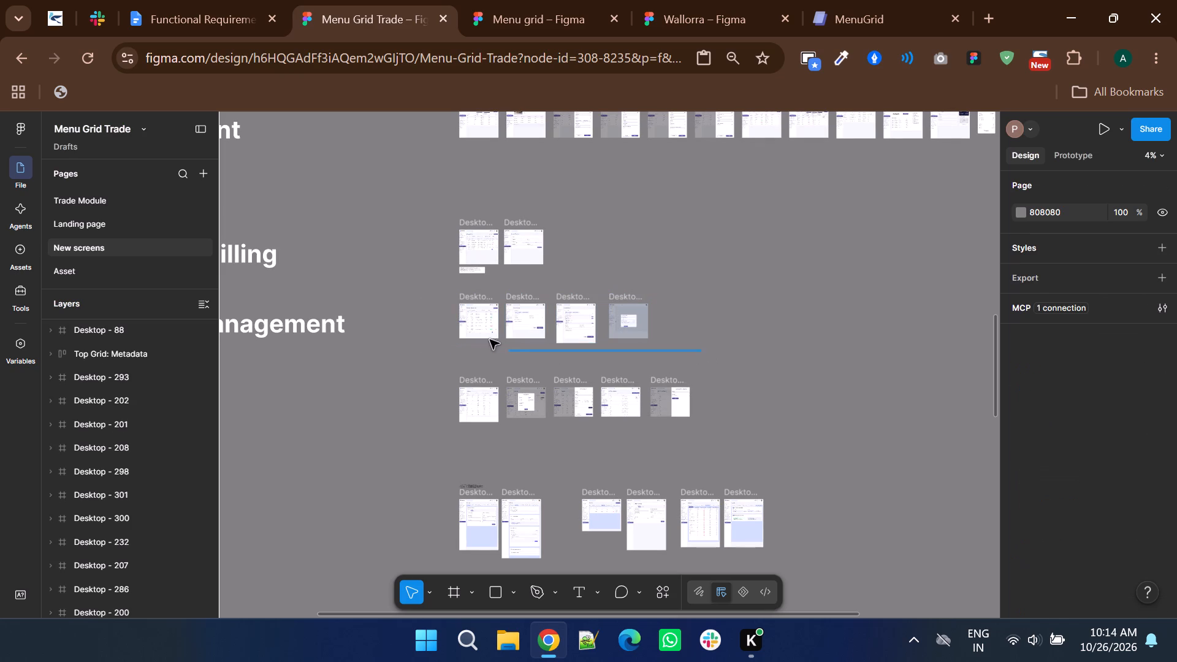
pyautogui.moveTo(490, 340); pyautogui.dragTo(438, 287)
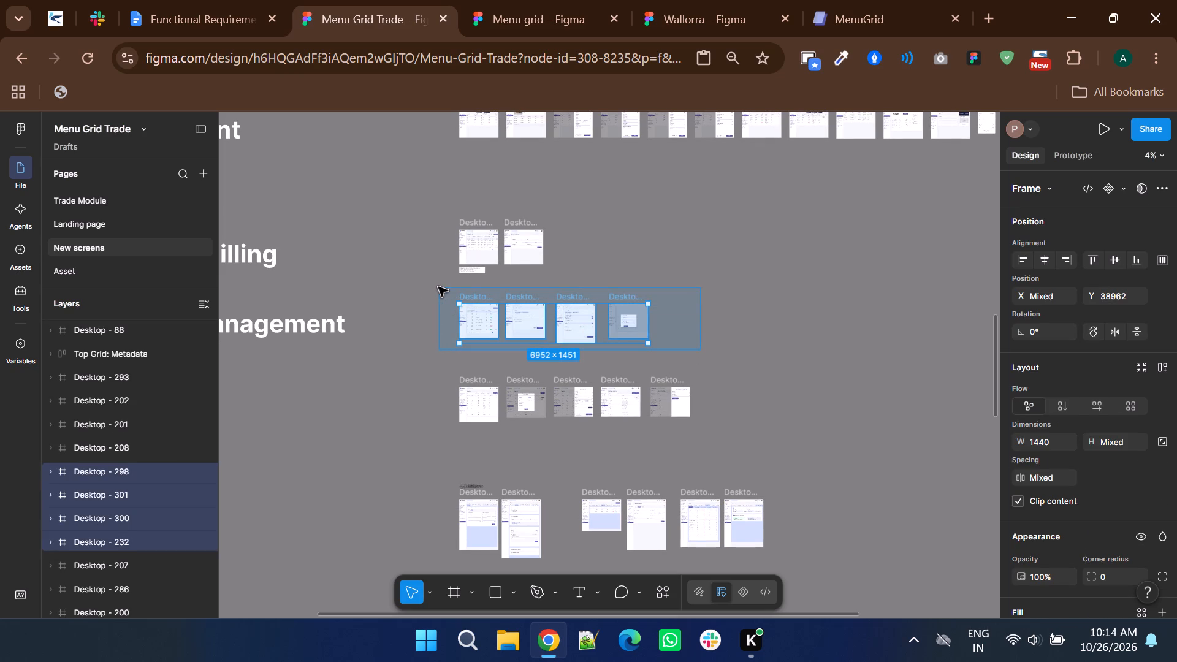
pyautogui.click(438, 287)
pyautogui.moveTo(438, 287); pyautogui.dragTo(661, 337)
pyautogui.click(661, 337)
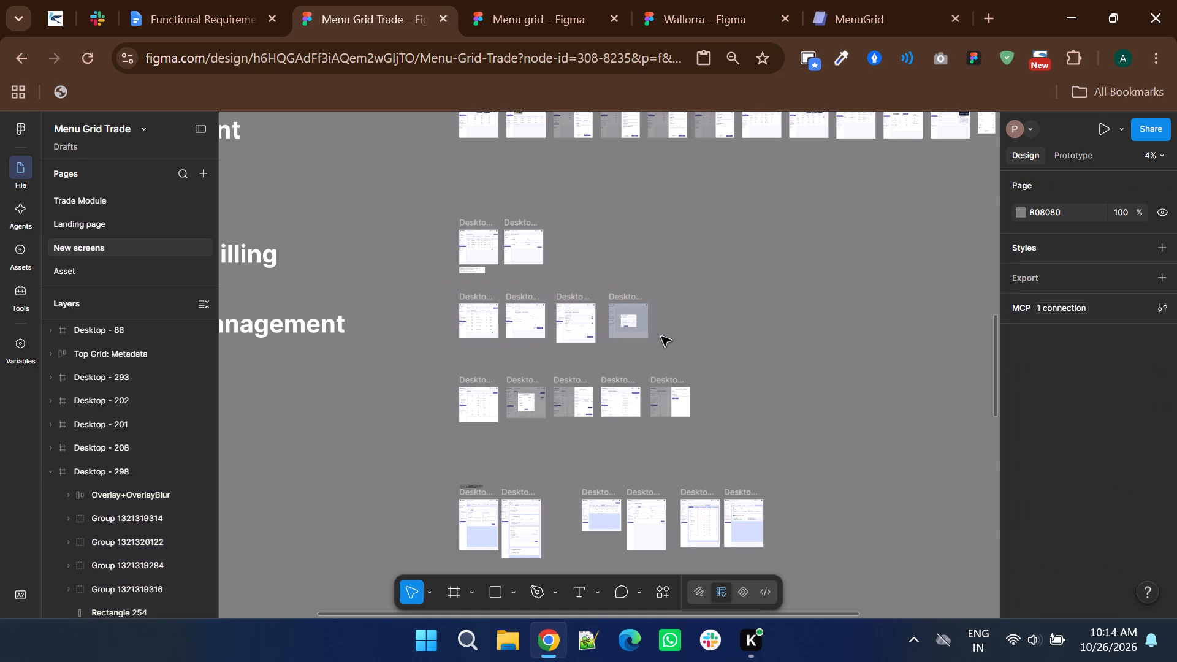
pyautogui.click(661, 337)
# Examine the New screens page's module rows, from Delivery Management and Settings up to the Dashboard screen Desktop - 297 and its requirements list.
pyautogui.keyDown('ctrl'); pyautogui.scroll(-1, 660, 353); pyautogui.keyUp('ctrl')
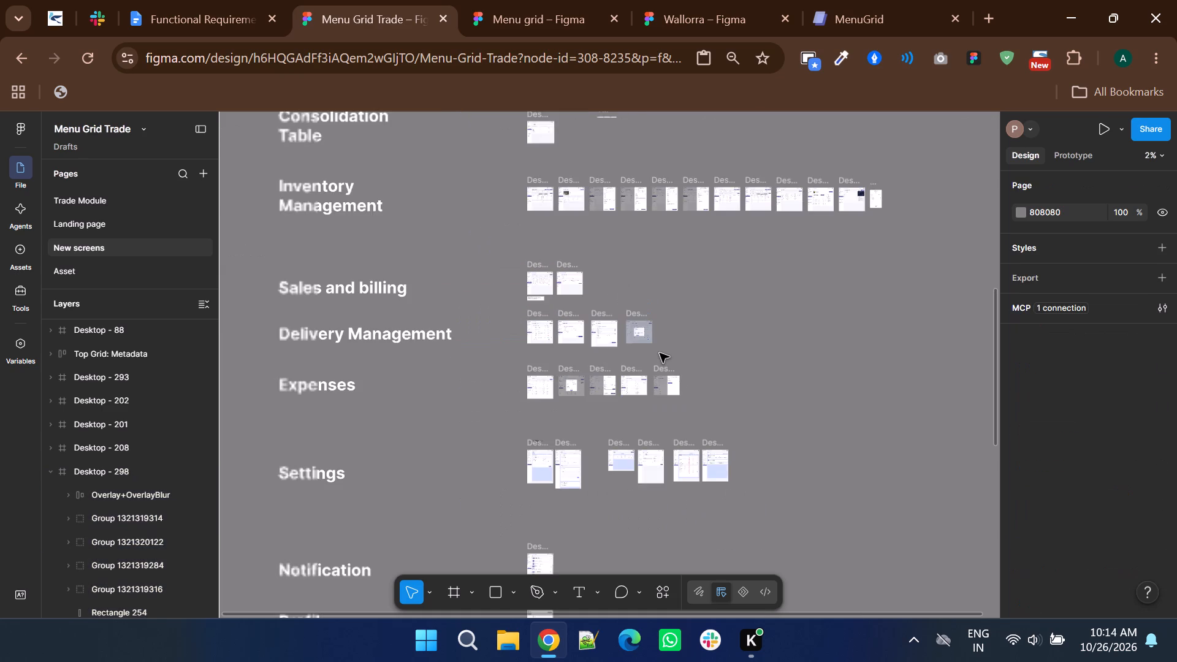
pyautogui.keyDown('ctrl'); pyautogui.scroll(-6, 660, 353); pyautogui.keyUp('ctrl')
pyautogui.keyDown('shift'); pyautogui.scroll(-3, 660, 353); pyautogui.keyUp('shift')
pyautogui.scroll(2, 656, 357)
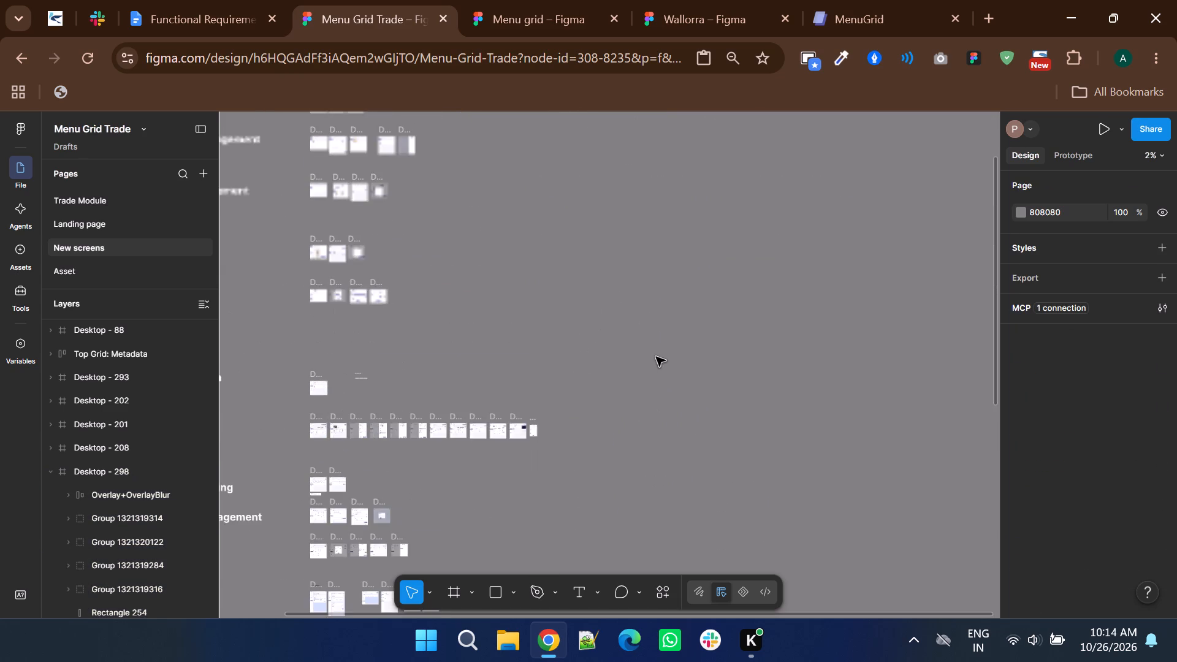
pyautogui.scroll(2, 656, 357)
pyautogui.scroll(3, 600, 402)
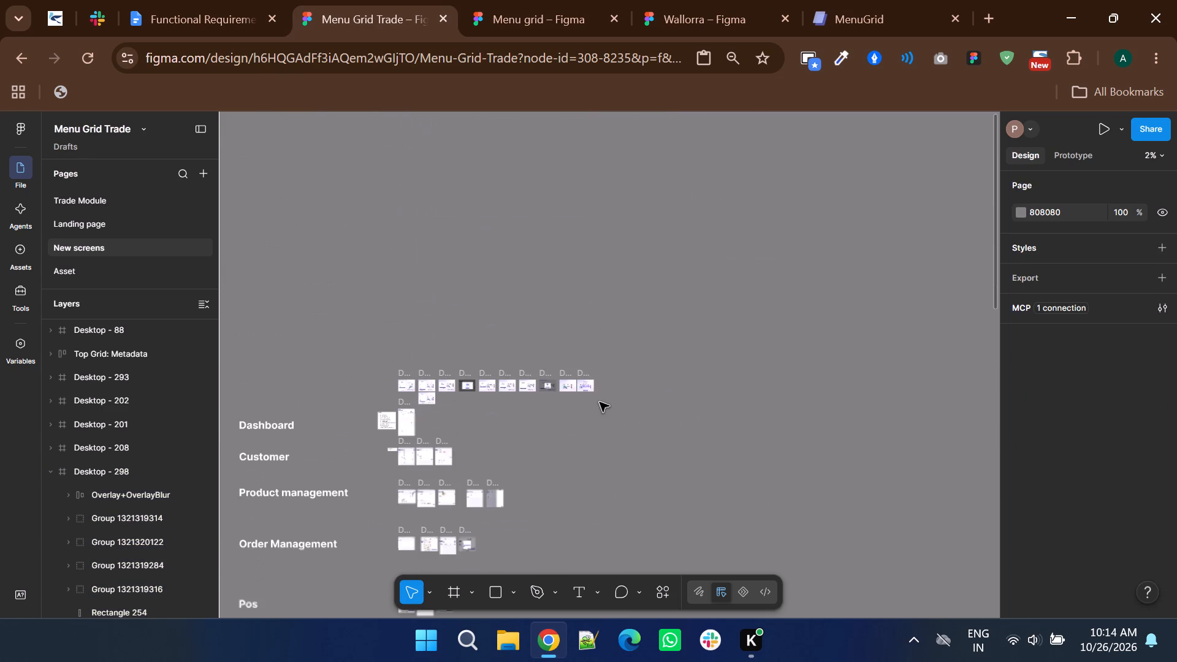
pyautogui.keyDown('ctrl'); pyautogui.scroll(6, 401, 424); pyautogui.keyUp('ctrl')
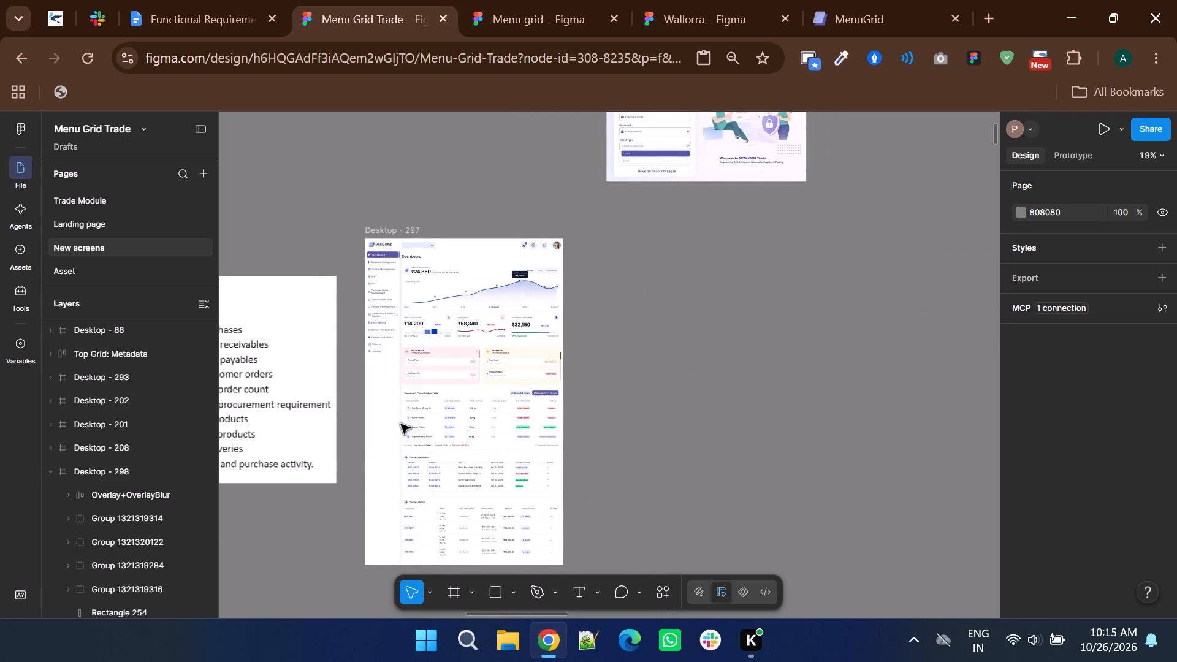
pyautogui.keyDown('ctrl'); pyautogui.scroll(-2, 455, 374); pyautogui.keyUp('ctrl')
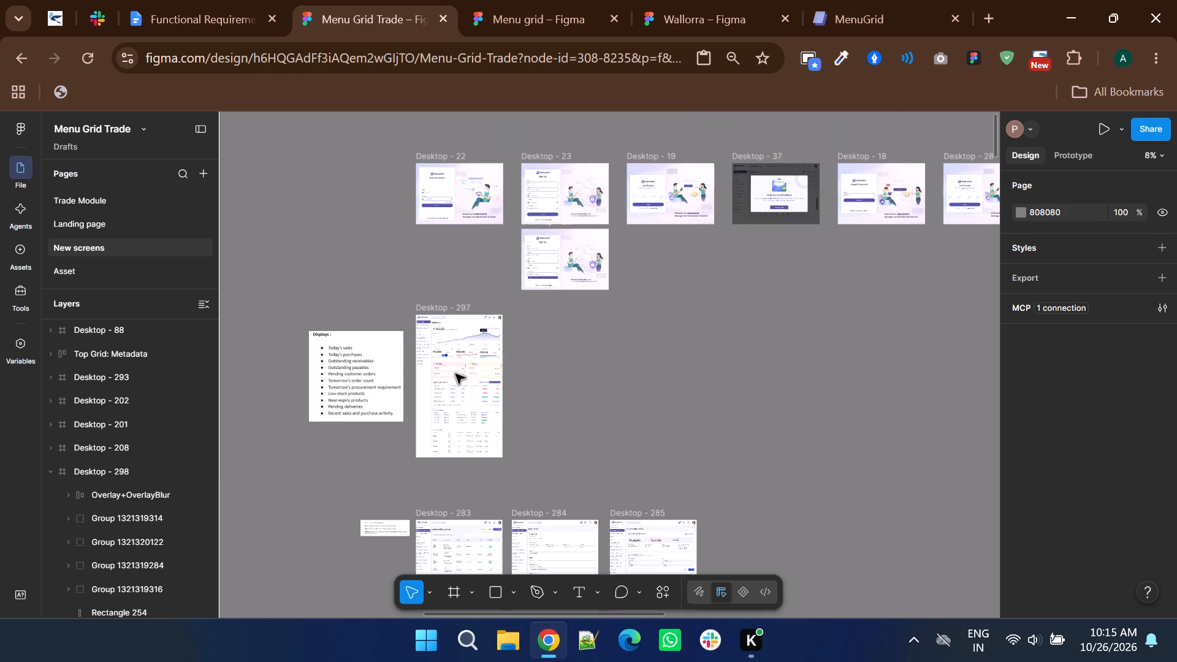
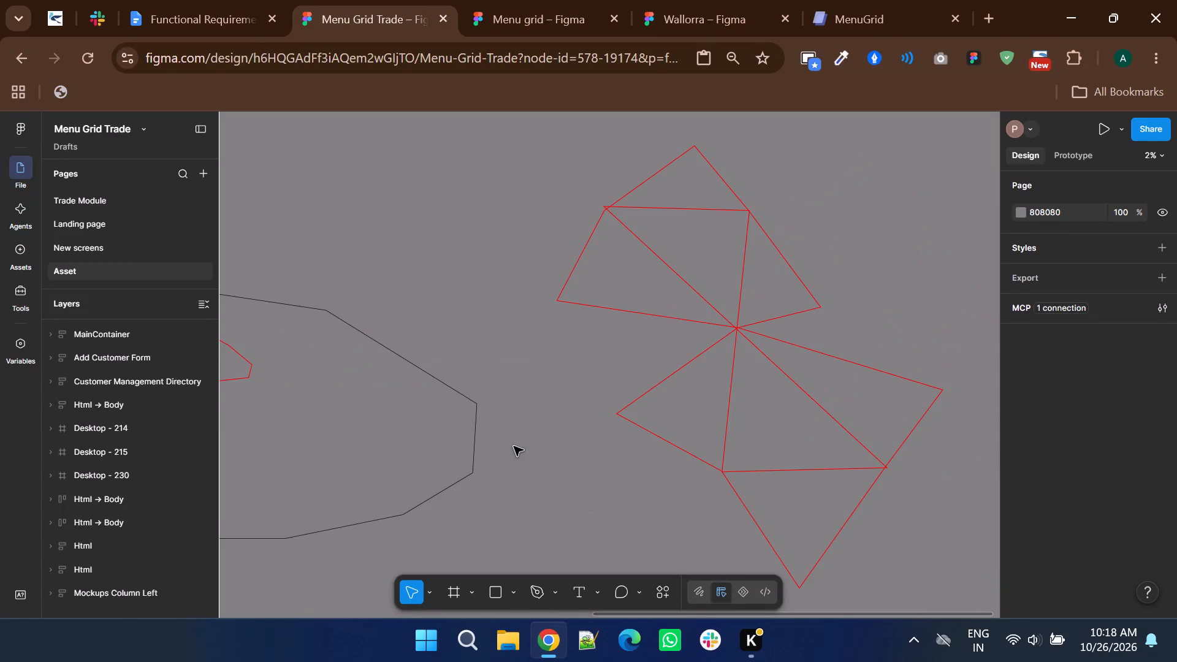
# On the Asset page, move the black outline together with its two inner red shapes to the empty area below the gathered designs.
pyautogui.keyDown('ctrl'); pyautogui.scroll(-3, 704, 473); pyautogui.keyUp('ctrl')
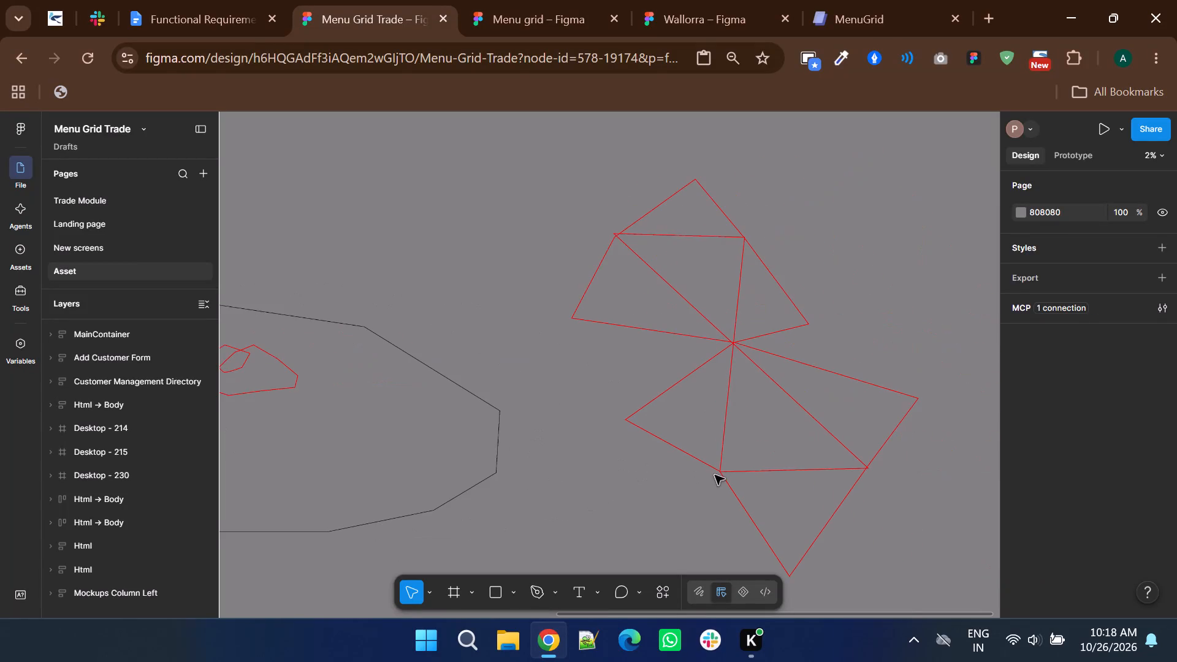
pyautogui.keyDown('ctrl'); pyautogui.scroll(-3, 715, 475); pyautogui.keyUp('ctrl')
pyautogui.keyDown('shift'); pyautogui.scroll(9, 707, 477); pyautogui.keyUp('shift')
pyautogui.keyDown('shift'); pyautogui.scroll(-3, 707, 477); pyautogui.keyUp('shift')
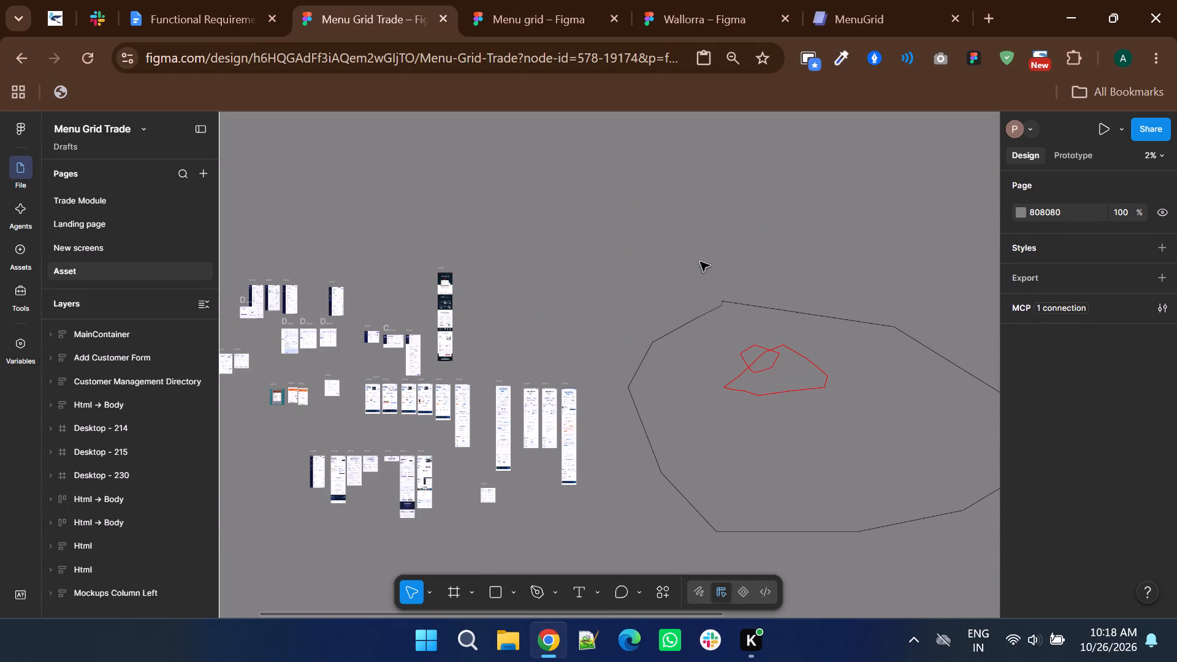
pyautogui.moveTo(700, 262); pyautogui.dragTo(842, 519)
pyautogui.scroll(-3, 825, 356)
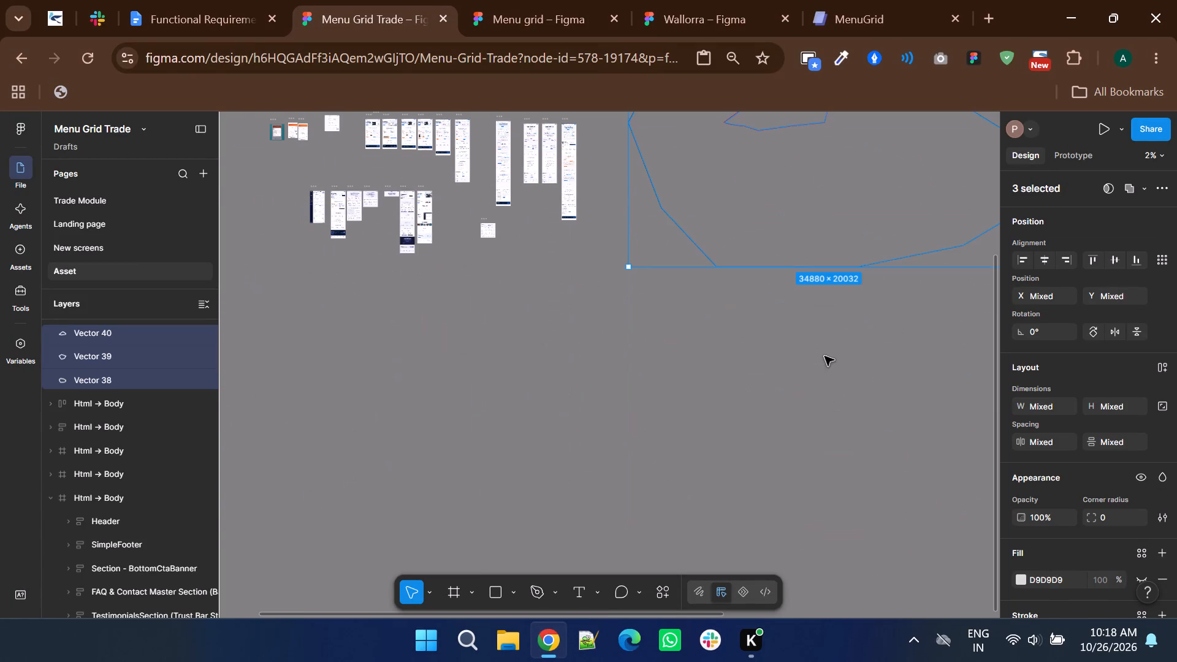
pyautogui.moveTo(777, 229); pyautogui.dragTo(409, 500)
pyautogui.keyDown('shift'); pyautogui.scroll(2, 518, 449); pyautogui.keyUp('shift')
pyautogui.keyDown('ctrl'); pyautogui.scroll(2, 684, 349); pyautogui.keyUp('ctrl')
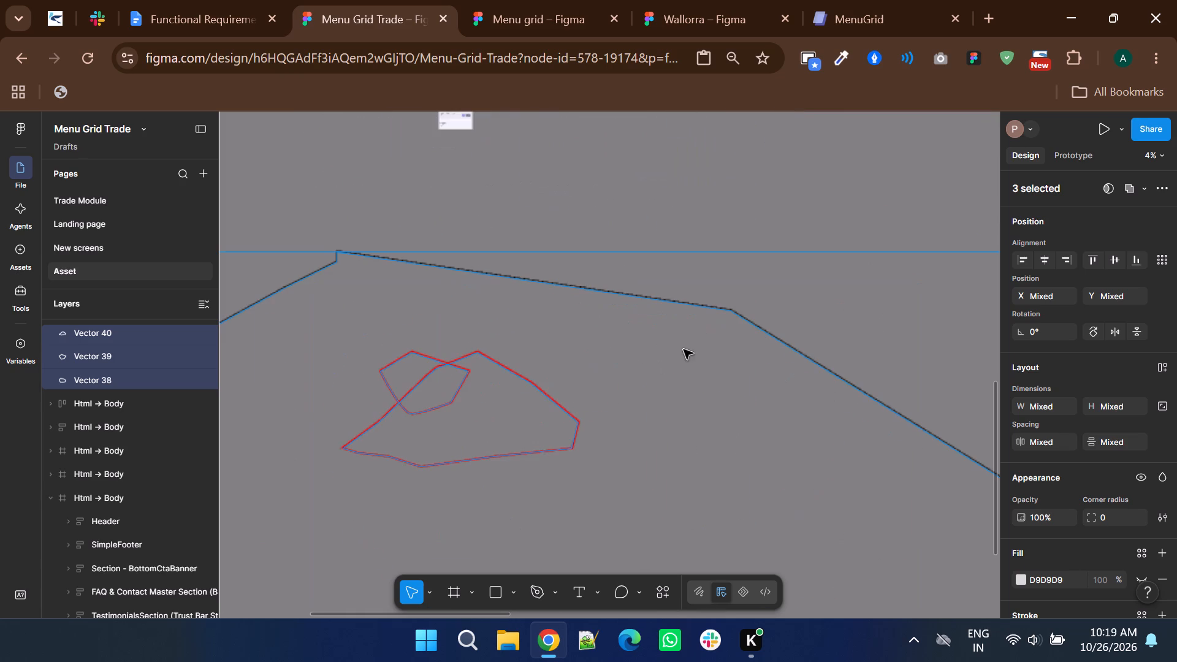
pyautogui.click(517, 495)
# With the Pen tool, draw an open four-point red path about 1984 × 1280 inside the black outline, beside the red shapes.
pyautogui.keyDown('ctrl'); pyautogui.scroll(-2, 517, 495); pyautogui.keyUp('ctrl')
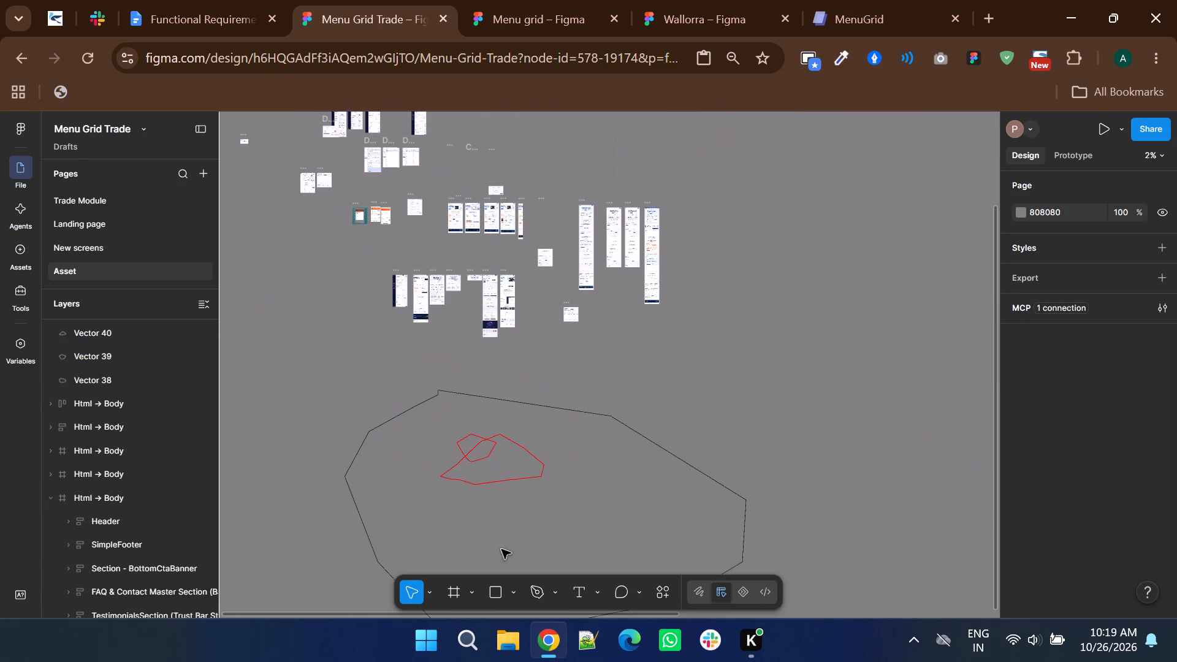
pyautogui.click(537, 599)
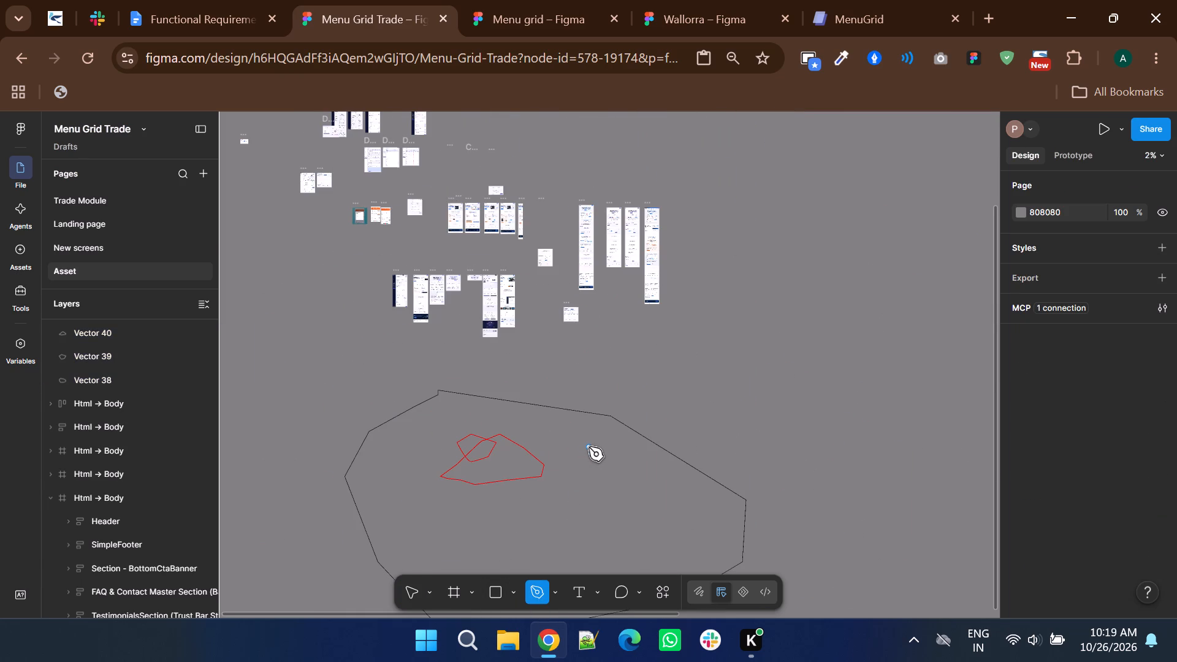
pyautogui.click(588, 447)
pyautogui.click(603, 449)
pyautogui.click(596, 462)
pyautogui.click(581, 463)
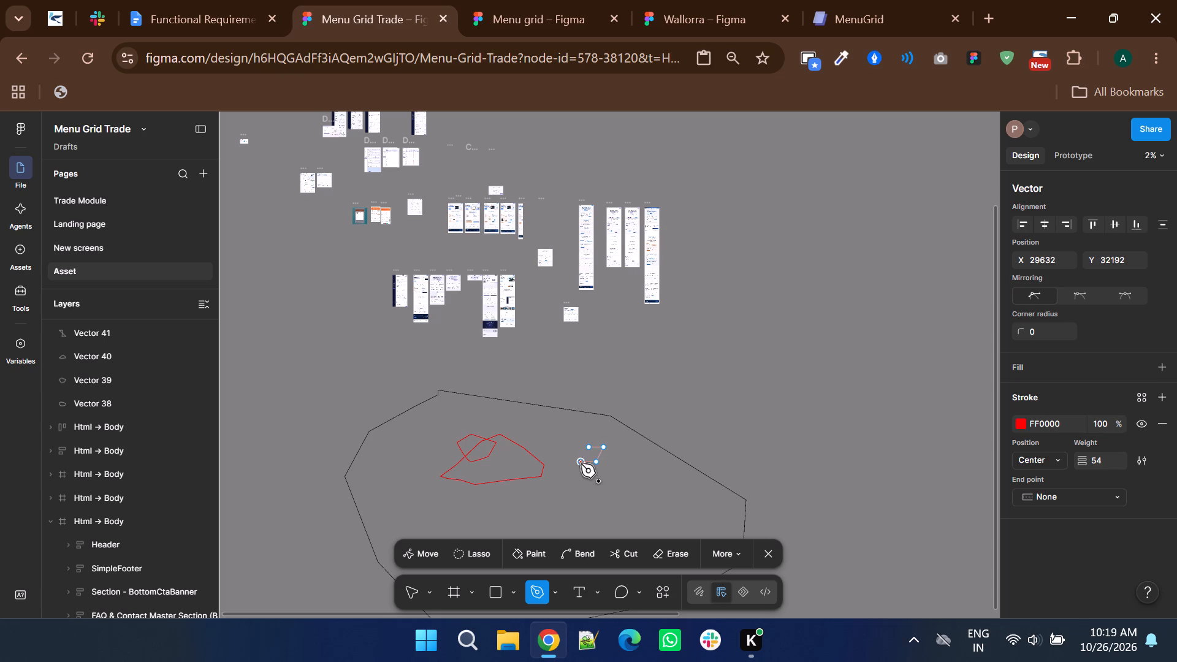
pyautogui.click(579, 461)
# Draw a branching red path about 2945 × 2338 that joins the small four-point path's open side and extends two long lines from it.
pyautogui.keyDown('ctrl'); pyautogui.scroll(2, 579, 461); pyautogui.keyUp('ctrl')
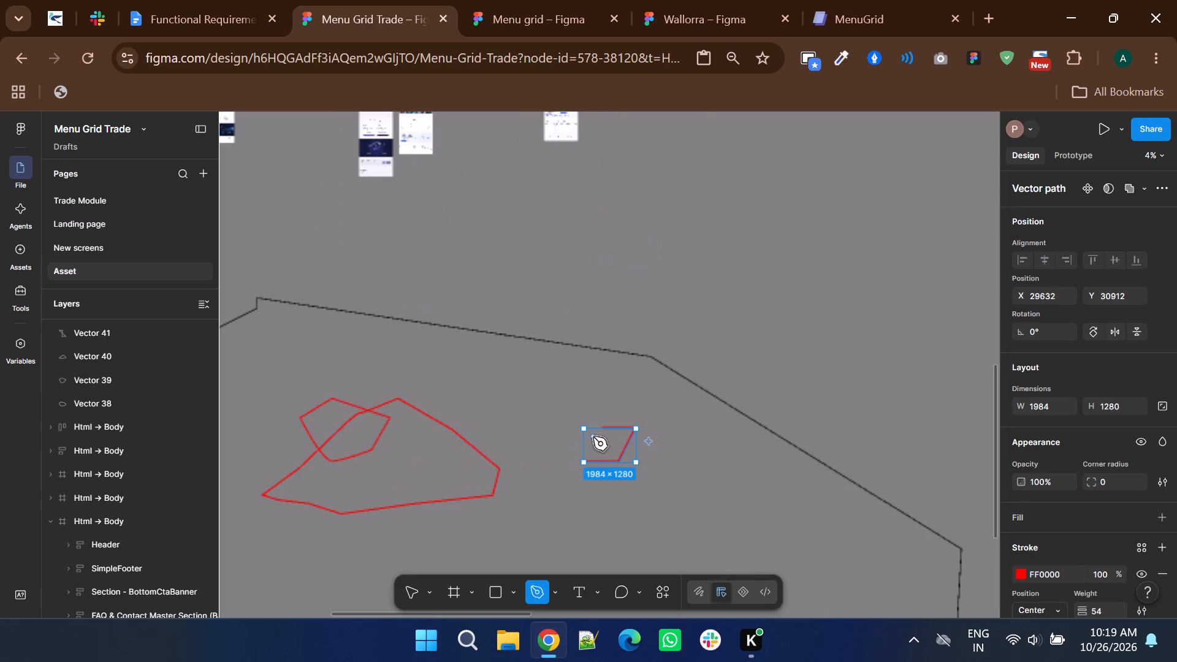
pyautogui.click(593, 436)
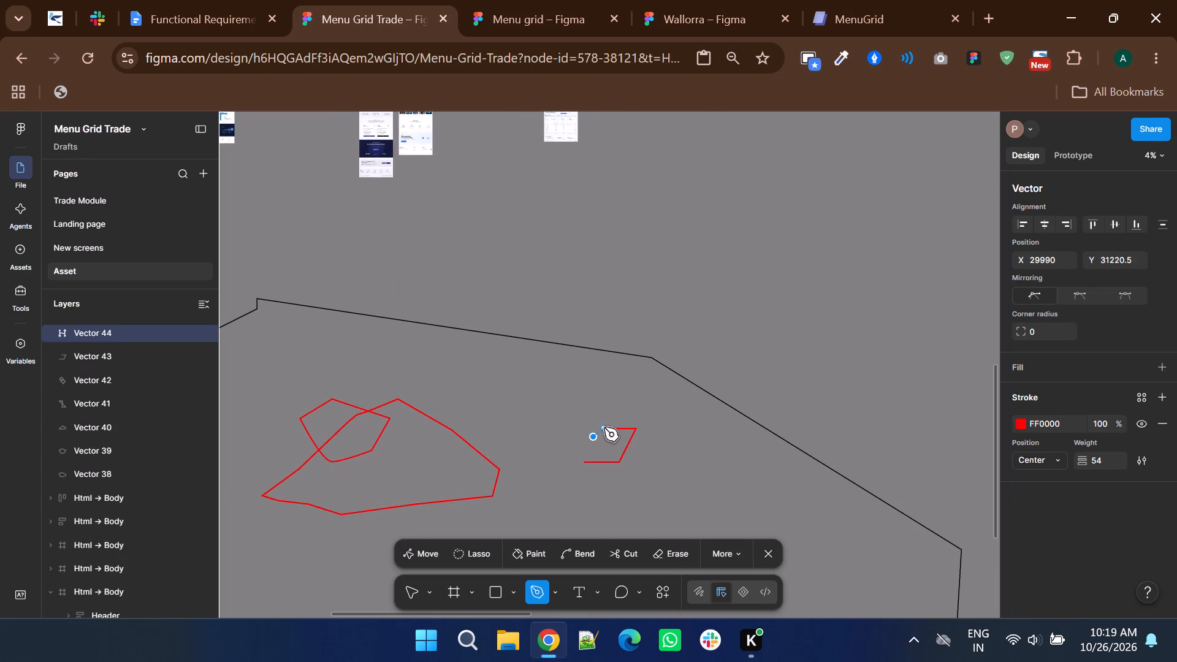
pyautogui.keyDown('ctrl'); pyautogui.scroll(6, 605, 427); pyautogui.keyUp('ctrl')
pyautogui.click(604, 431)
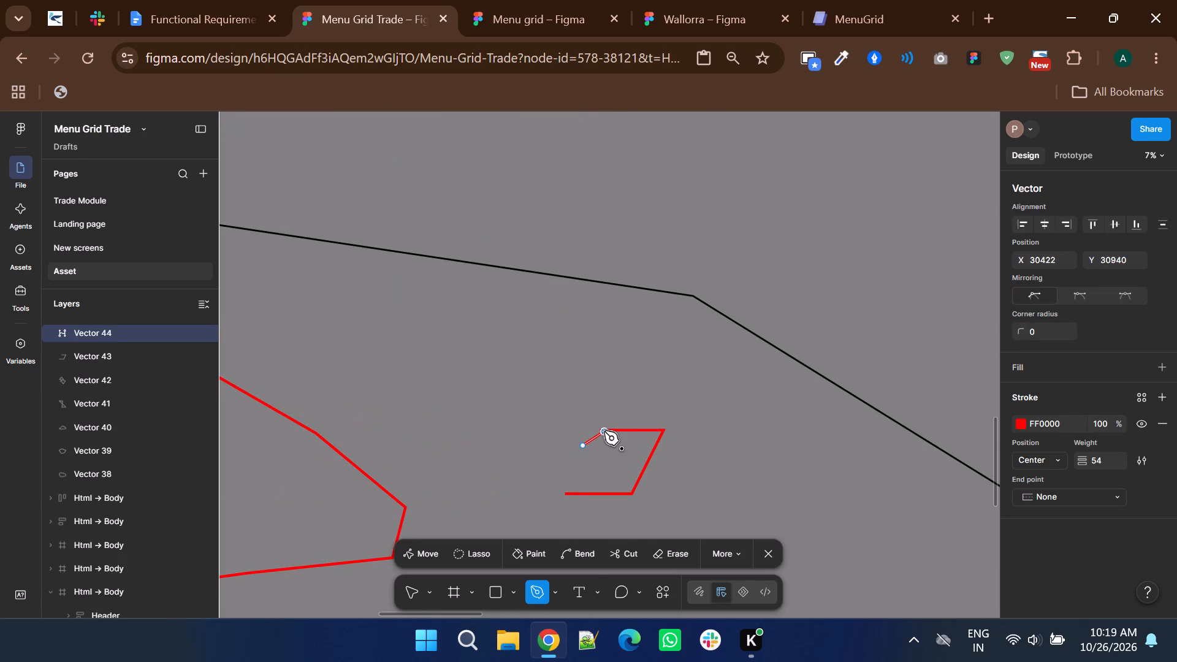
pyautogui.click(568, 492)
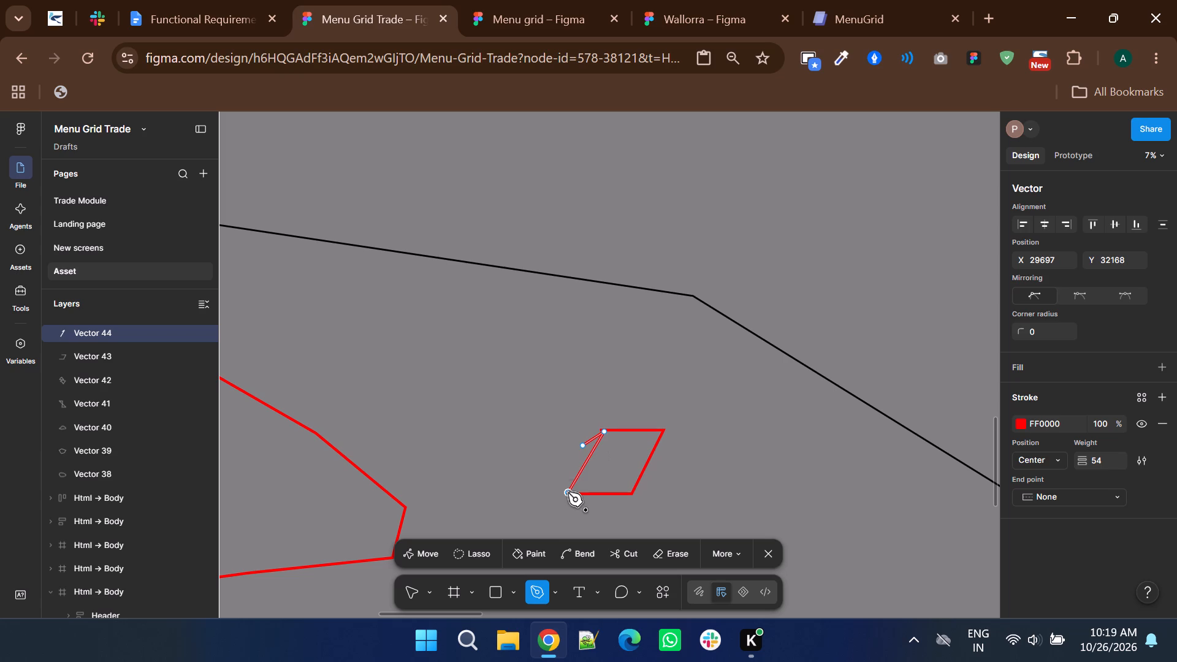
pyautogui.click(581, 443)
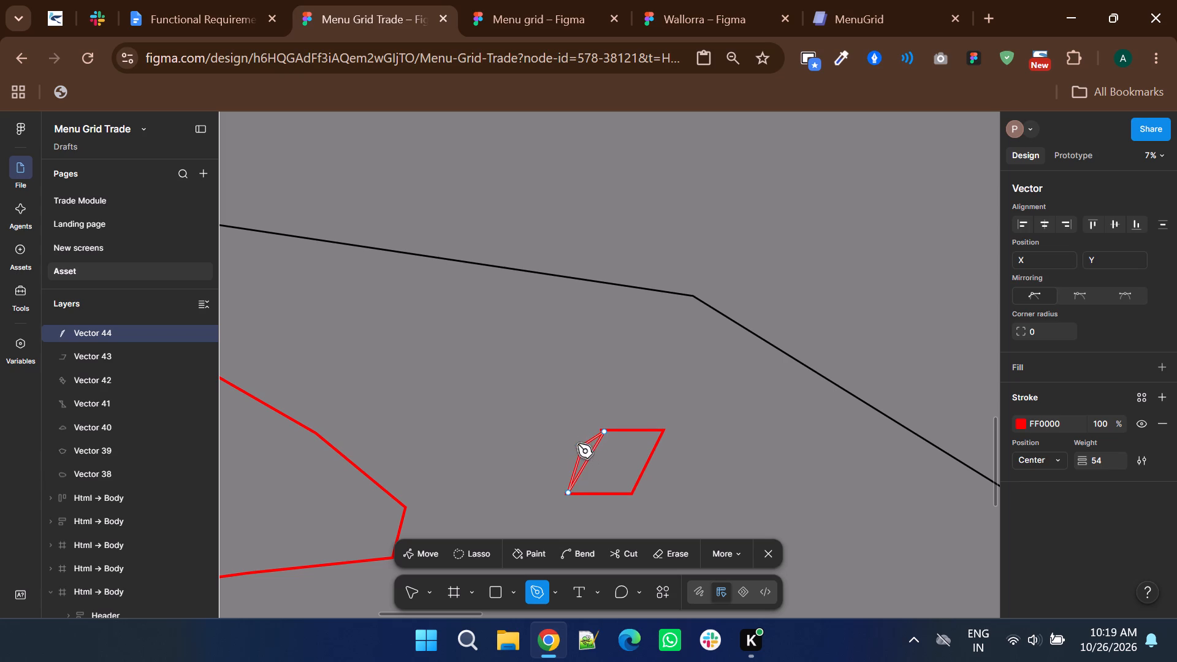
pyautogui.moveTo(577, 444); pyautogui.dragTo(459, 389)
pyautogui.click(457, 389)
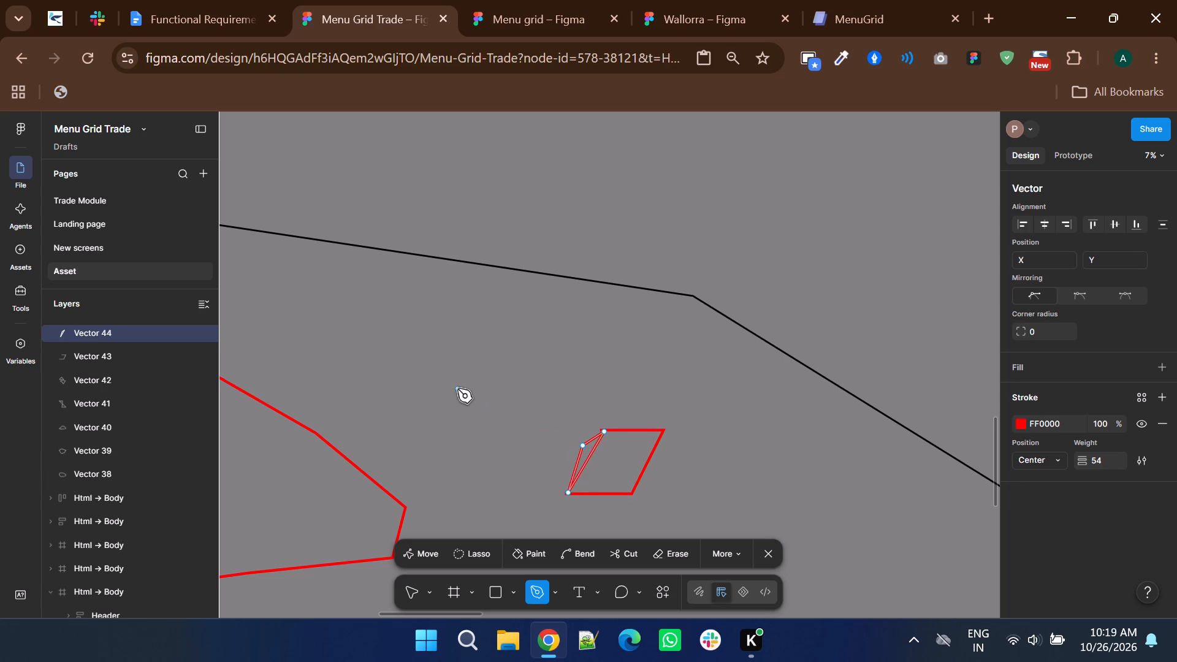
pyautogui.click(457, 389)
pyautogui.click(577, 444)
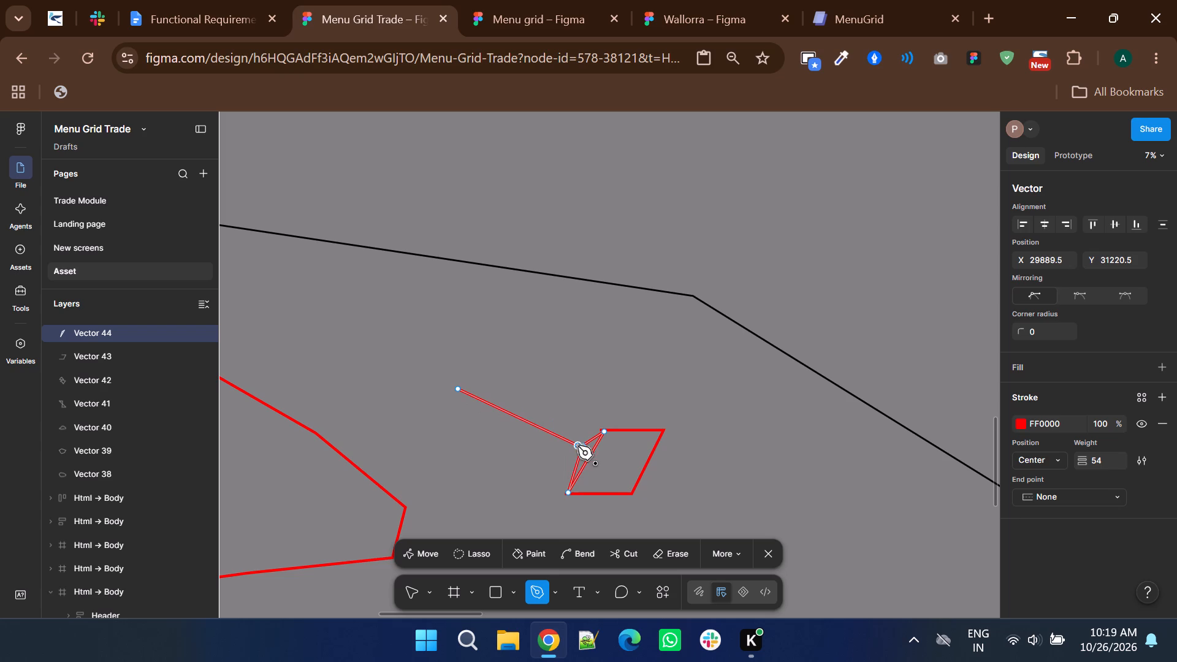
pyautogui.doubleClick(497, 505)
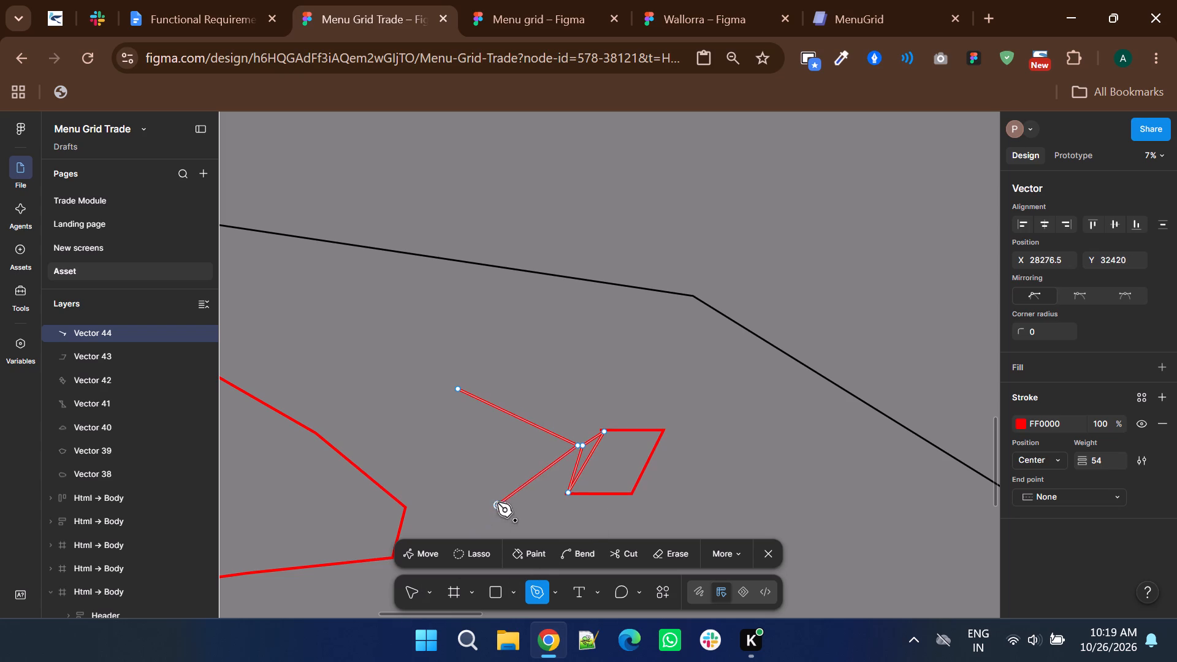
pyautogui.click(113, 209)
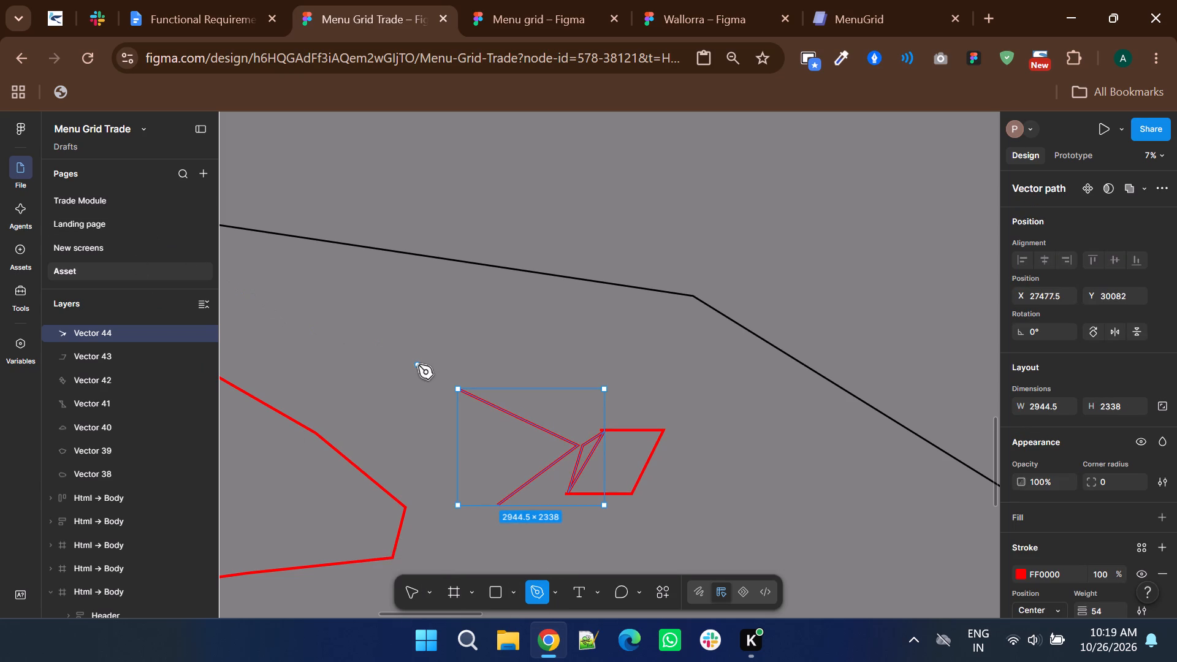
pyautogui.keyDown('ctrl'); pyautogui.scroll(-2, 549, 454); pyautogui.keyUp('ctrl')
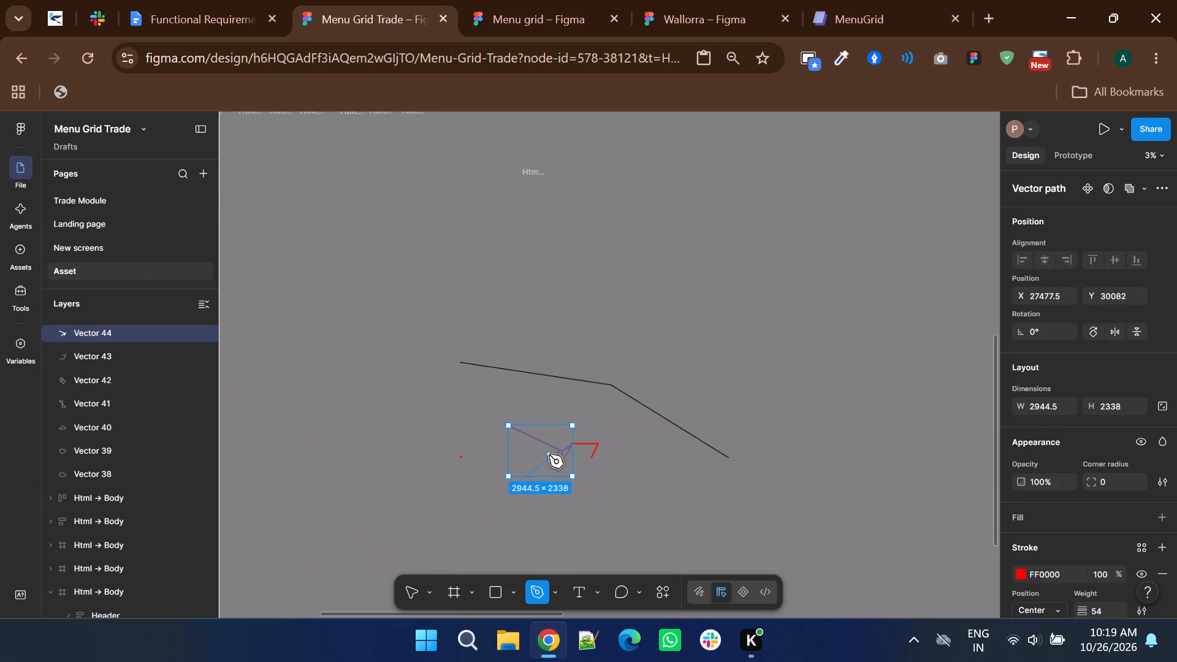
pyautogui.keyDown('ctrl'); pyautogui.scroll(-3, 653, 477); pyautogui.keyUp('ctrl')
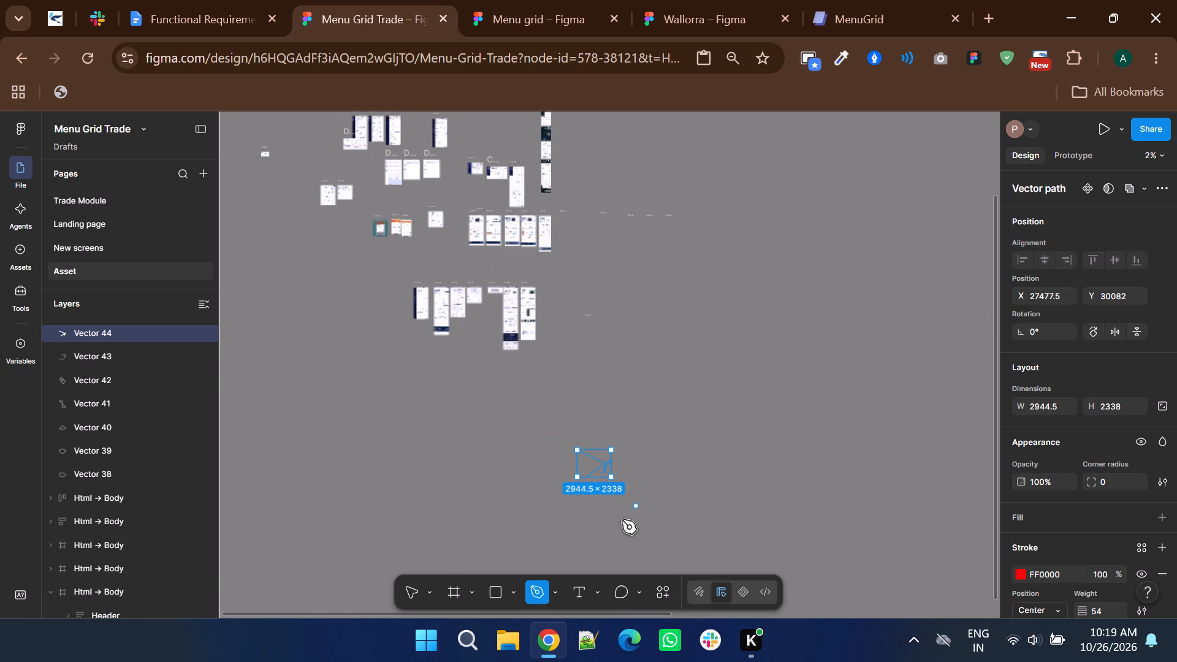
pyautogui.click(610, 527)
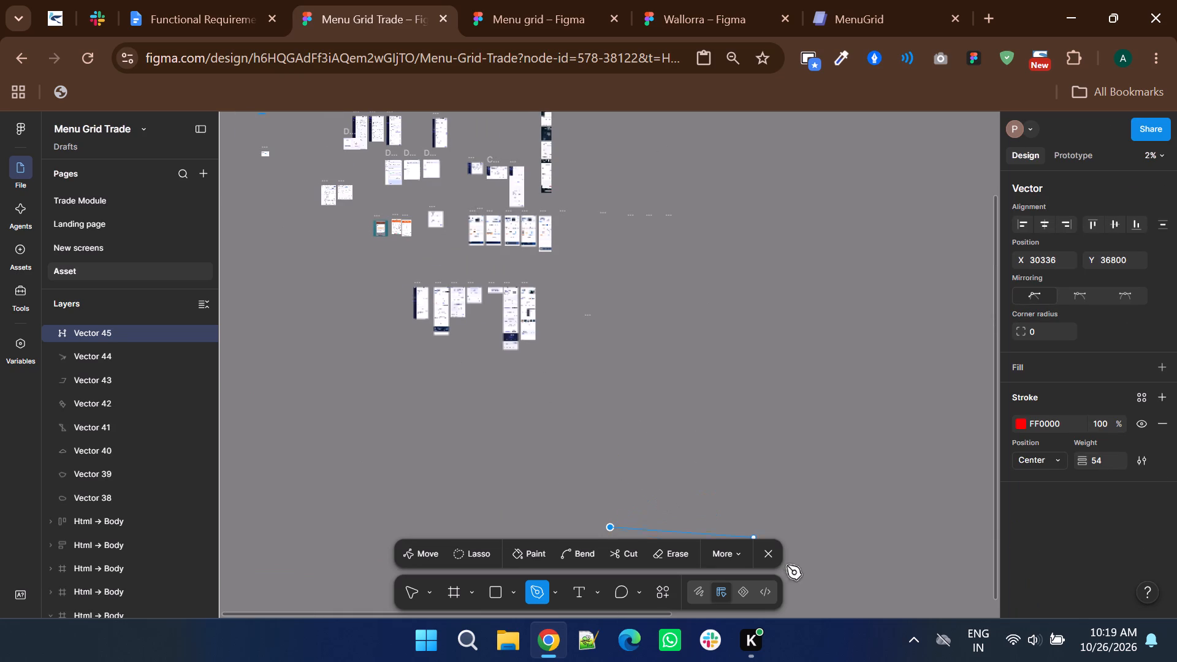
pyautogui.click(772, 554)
# Delete the black outline and all the red paths drawn inside it, below the gathered designs.
pyautogui.keyDown('ctrl'); pyautogui.scroll(-3, 623, 423); pyautogui.keyUp('ctrl')
pyautogui.scroll(-2, 623, 423)
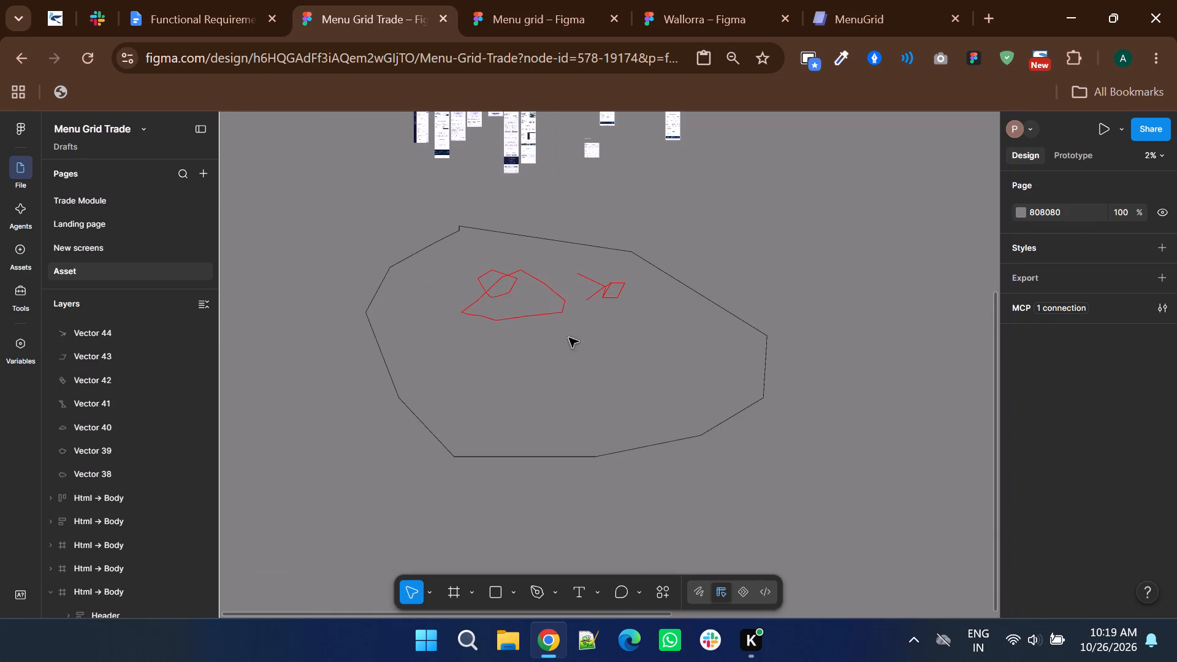
pyautogui.moveTo(378, 199); pyautogui.dragTo(757, 476)
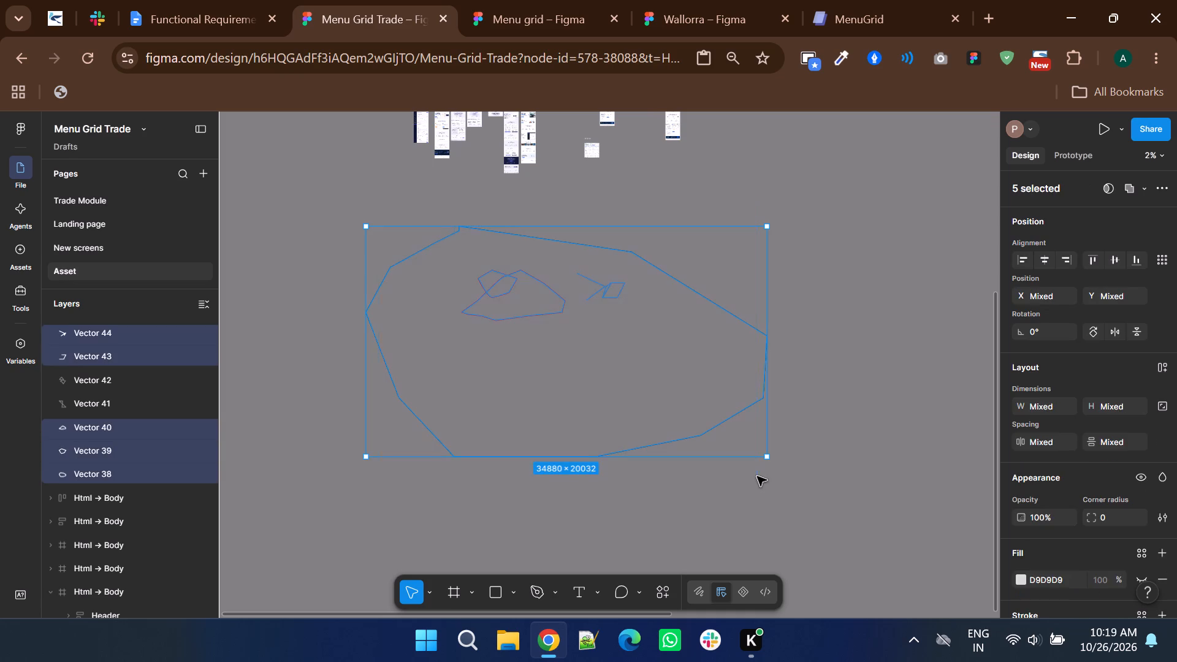
pyautogui.press('Delete')
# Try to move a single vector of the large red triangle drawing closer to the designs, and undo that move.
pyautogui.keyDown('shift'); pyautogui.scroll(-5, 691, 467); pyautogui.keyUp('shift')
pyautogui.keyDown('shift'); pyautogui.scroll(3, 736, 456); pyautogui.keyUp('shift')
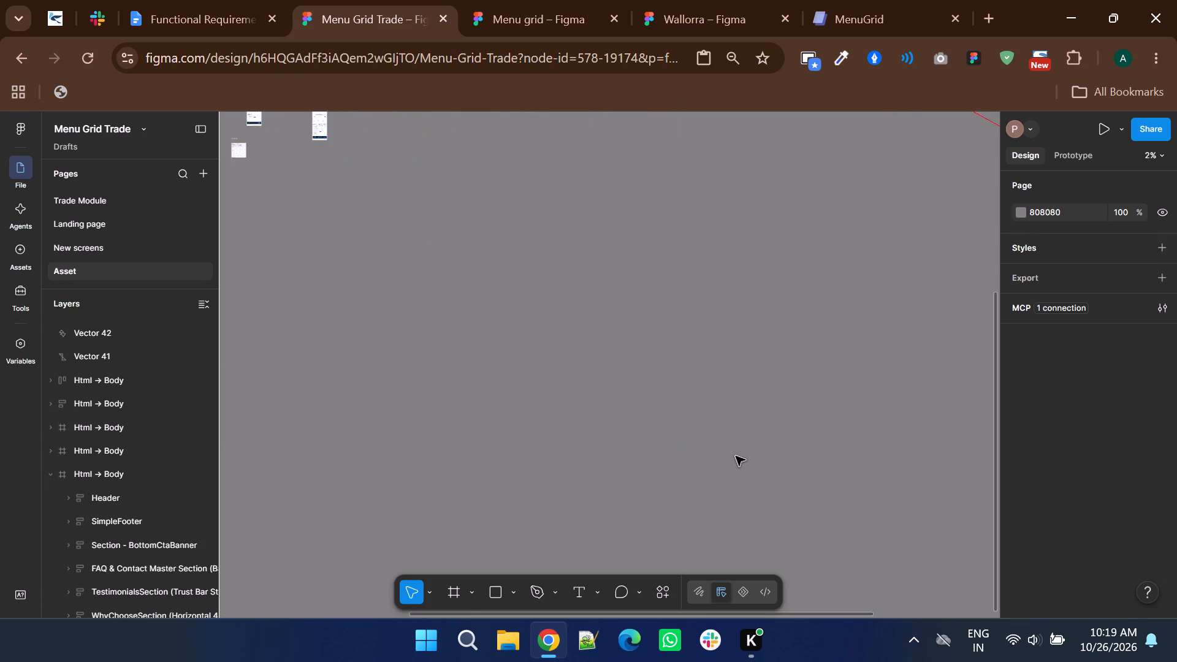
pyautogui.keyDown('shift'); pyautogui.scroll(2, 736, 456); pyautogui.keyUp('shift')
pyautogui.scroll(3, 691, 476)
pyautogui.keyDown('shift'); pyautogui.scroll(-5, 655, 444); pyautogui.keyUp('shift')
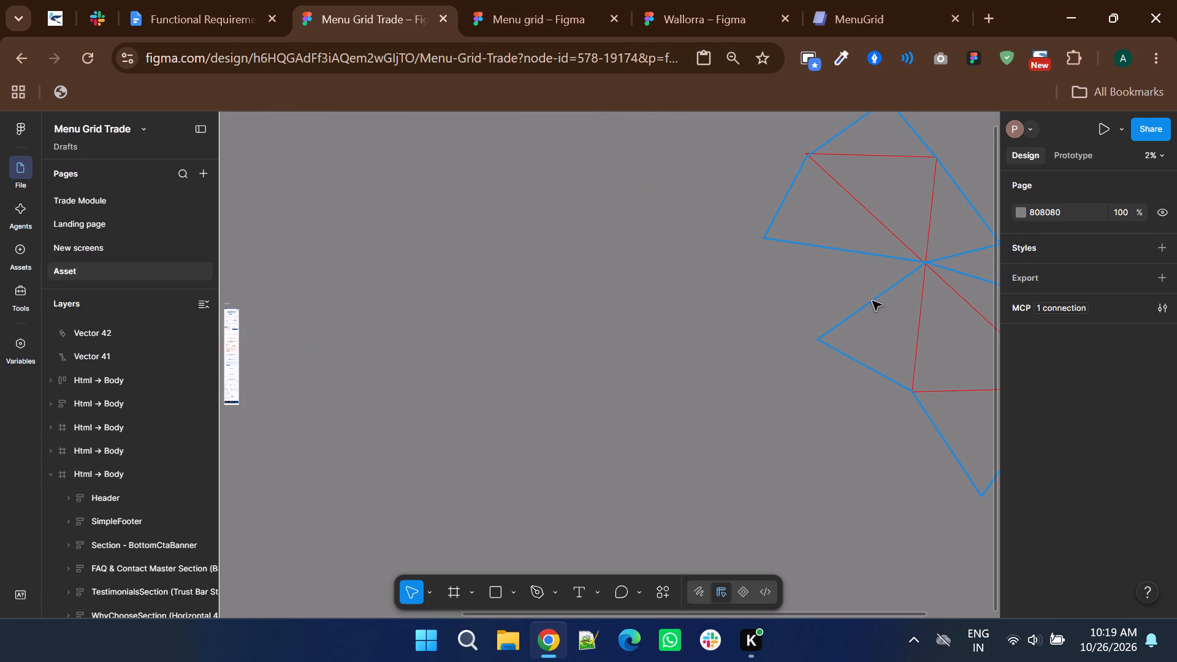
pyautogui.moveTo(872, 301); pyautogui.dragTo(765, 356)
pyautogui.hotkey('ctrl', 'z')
# Move both vectors of the large red triangle drawing together to the empty area directly below the gathered designs.
pyautogui.moveTo(687, 200); pyautogui.dragTo(918, 258)
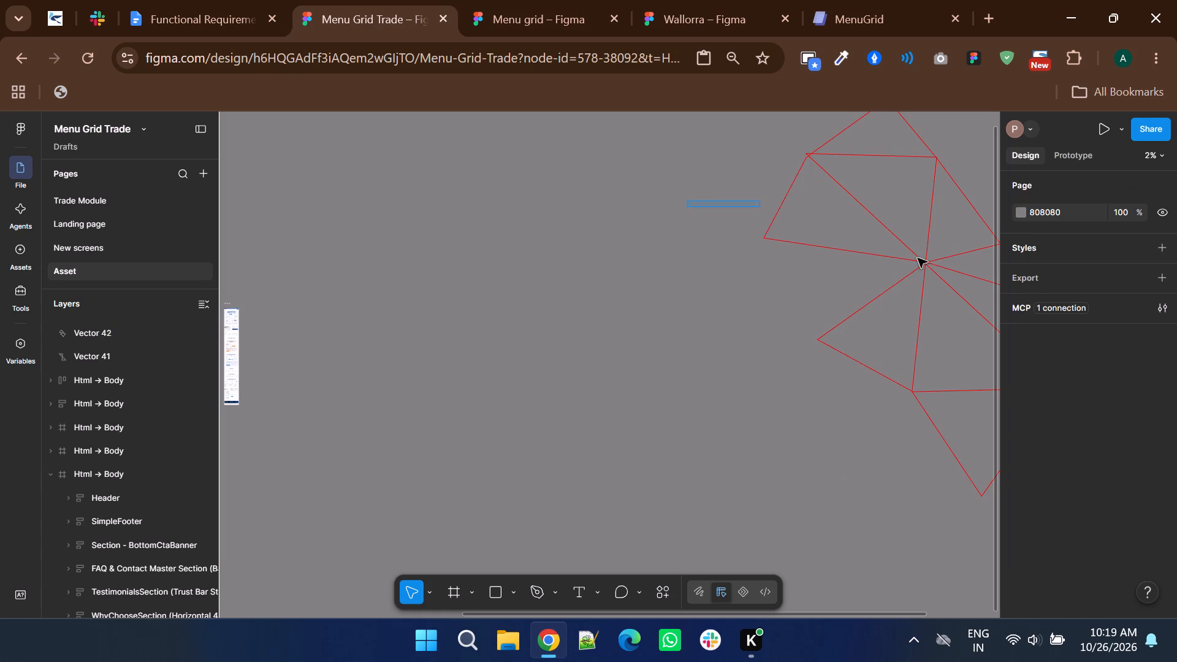
pyautogui.moveTo(918, 258); pyautogui.dragTo(966, 297)
pyautogui.moveTo(937, 248); pyautogui.dragTo(844, 321)
pyautogui.scroll(-2, 844, 321)
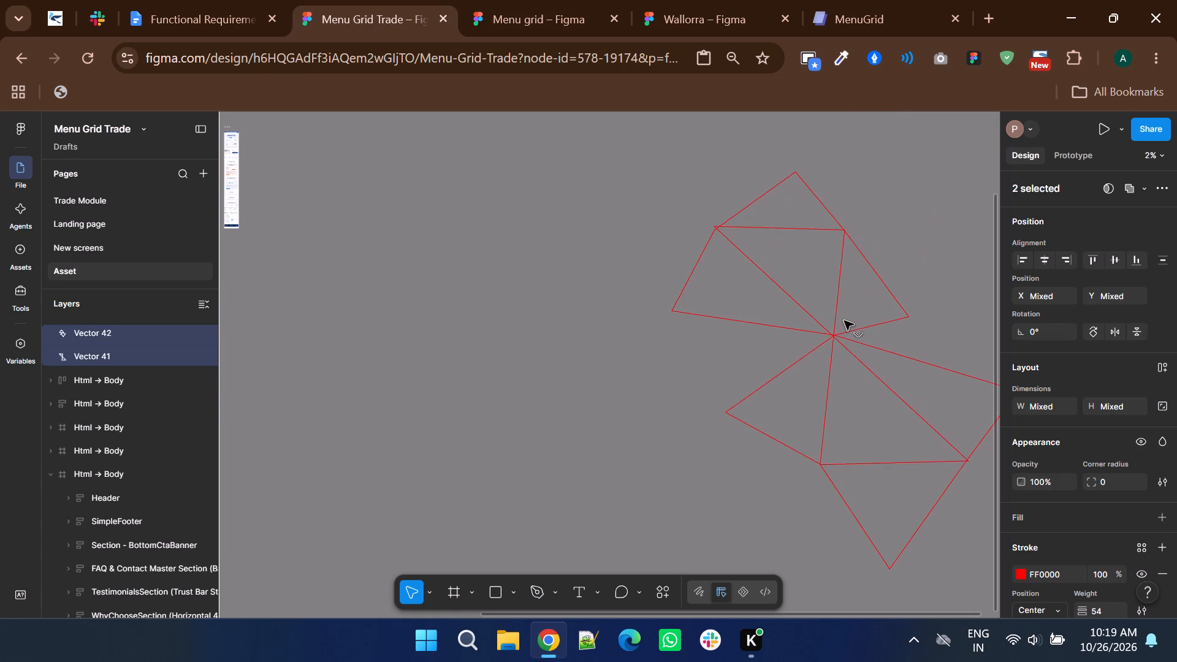
pyautogui.moveTo(844, 321); pyautogui.dragTo(404, 411)
pyautogui.keyDown('shift'); pyautogui.scroll(3, 844, 321); pyautogui.keyUp('shift')
pyautogui.moveTo(404, 411); pyautogui.dragTo(412, 435)
pyautogui.click(842, 363)
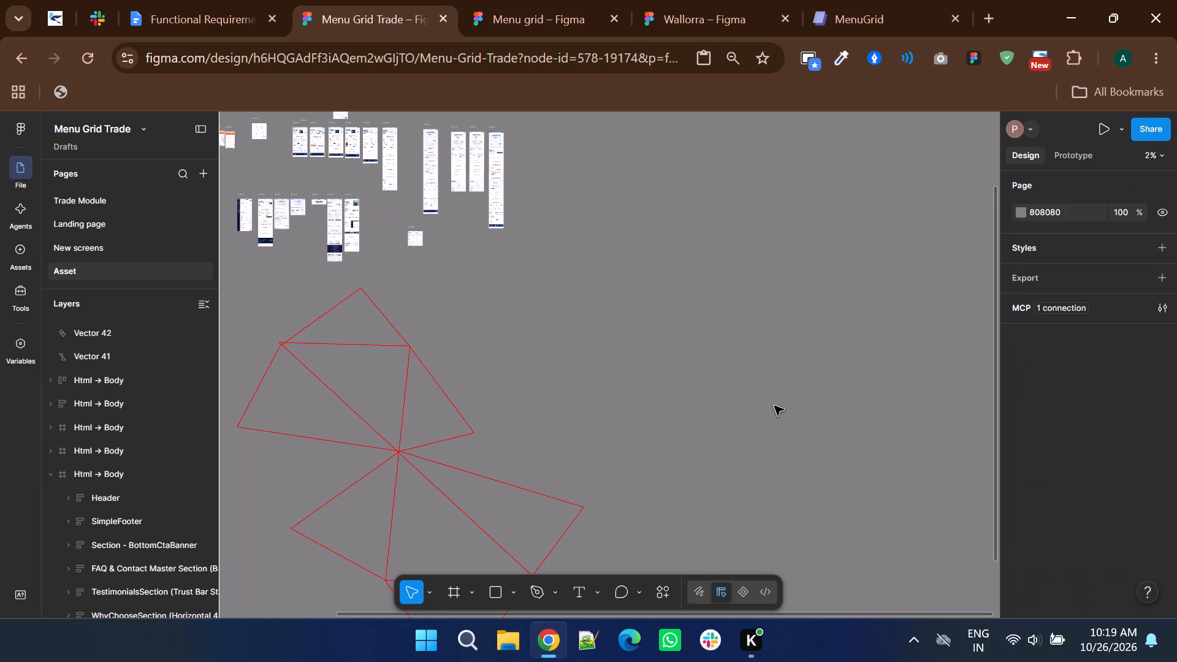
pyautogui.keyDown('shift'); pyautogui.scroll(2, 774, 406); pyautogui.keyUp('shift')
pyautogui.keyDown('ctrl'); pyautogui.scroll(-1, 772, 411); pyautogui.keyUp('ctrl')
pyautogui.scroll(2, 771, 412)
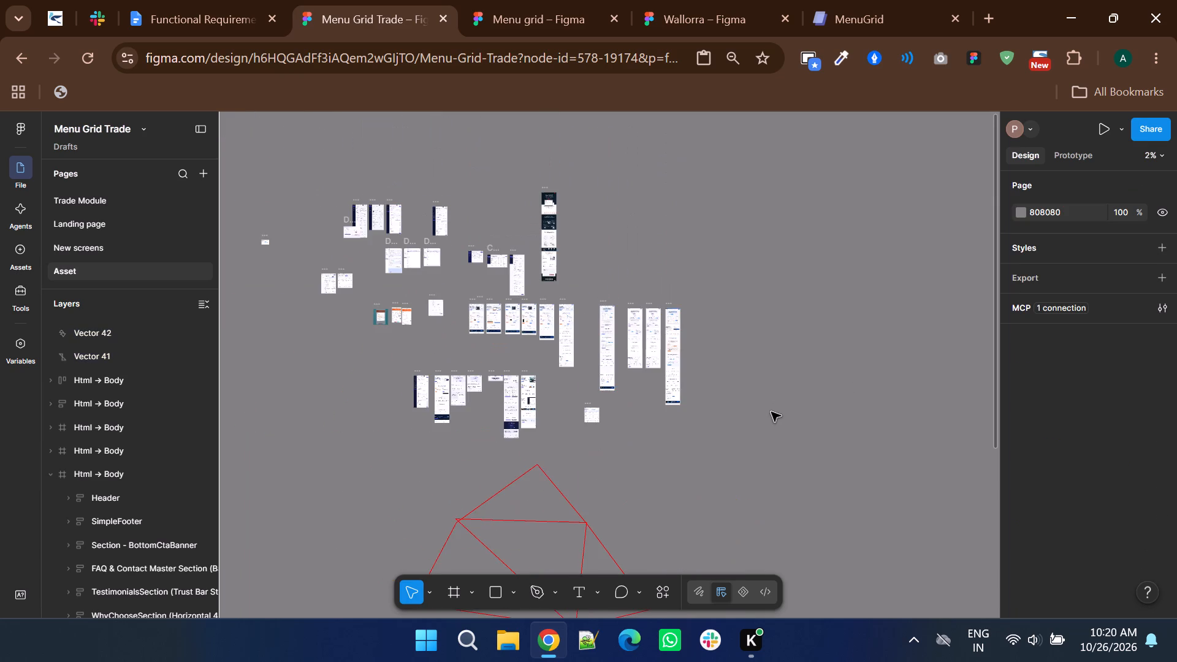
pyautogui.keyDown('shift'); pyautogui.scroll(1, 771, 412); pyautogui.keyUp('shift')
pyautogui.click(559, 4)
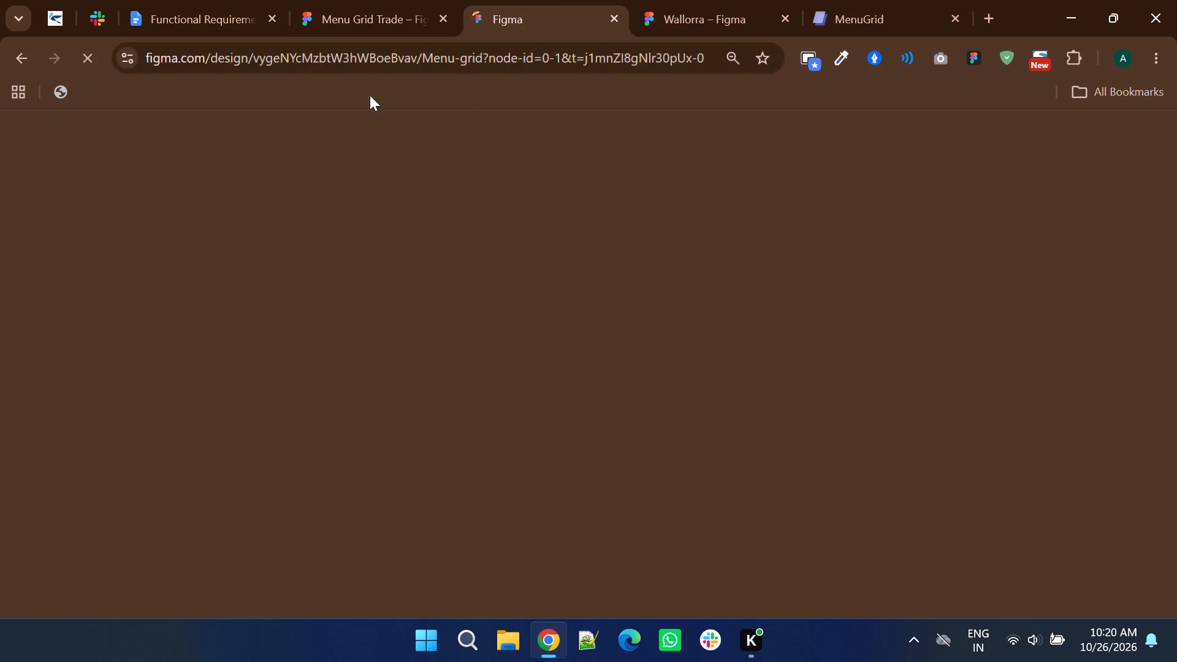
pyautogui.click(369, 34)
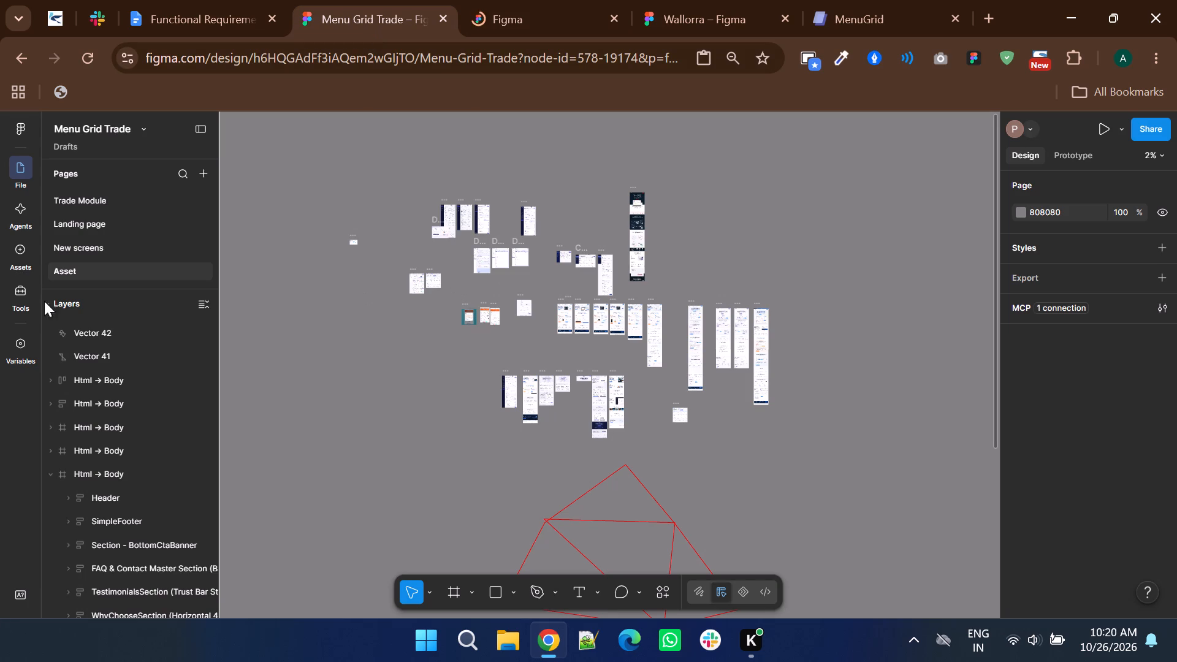
# Examine the New screens page from the top login screens row down through the Dashboard, Customer, Product management and Order Management rows.
pyautogui.click(82, 248)
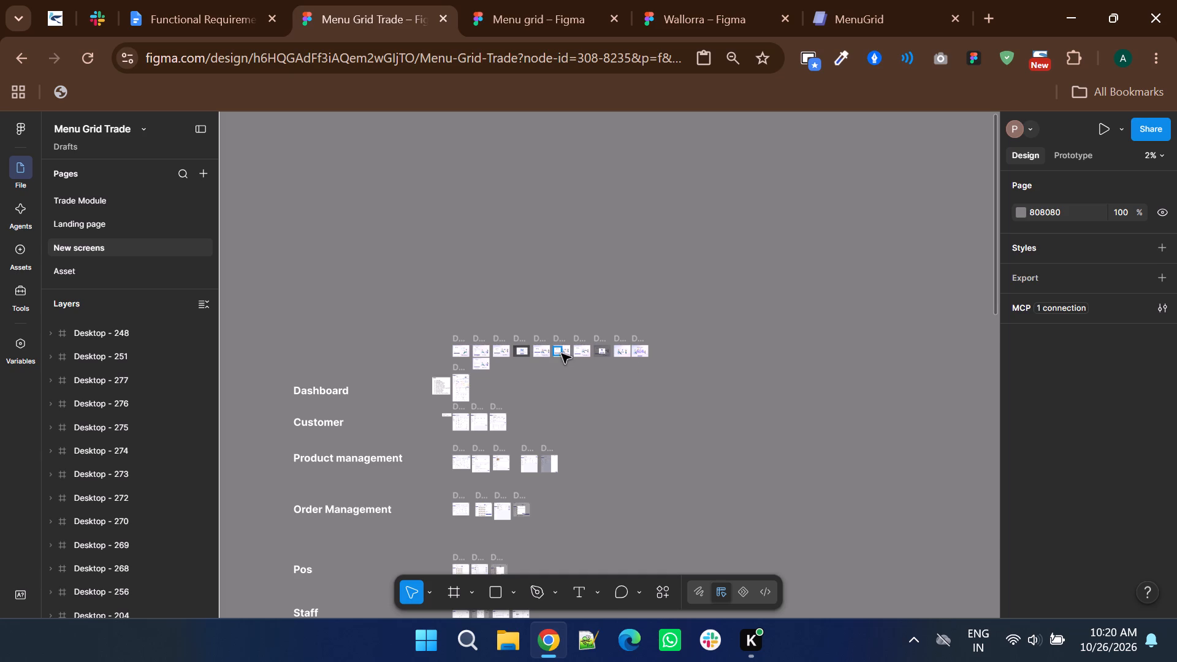
pyautogui.keyDown('ctrl'); pyautogui.scroll(6, 522, 354); pyautogui.keyUp('ctrl')
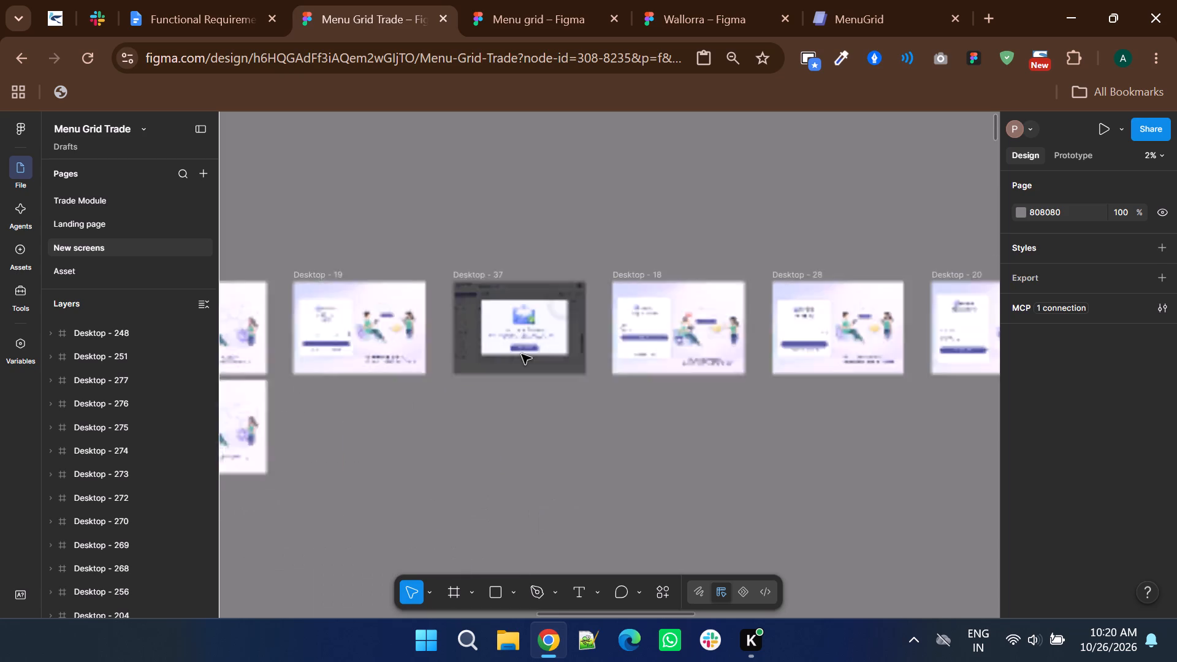
pyautogui.keyDown('shift'); pyautogui.scroll(5, 522, 354); pyautogui.keyUp('shift')
pyautogui.scroll(-2, 522, 354)
pyautogui.keyDown('ctrl'); pyautogui.scroll(-4, 582, 367); pyautogui.keyUp('ctrl')
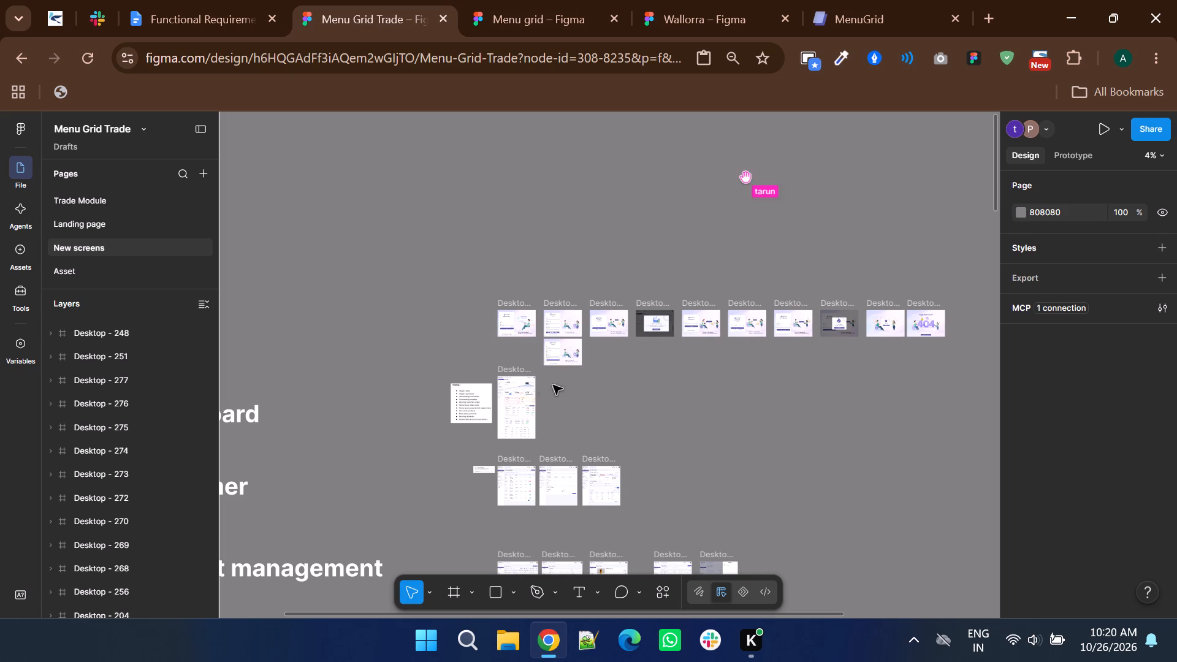
pyautogui.keyDown('ctrl'); pyautogui.scroll(5, 535, 387); pyautogui.keyUp('ctrl')
pyautogui.keyDown('shift'); pyautogui.scroll(2, 535, 387); pyautogui.keyUp('shift')
pyautogui.keyDown('ctrl'); pyautogui.scroll(-4, 535, 387); pyautogui.keyUp('ctrl')
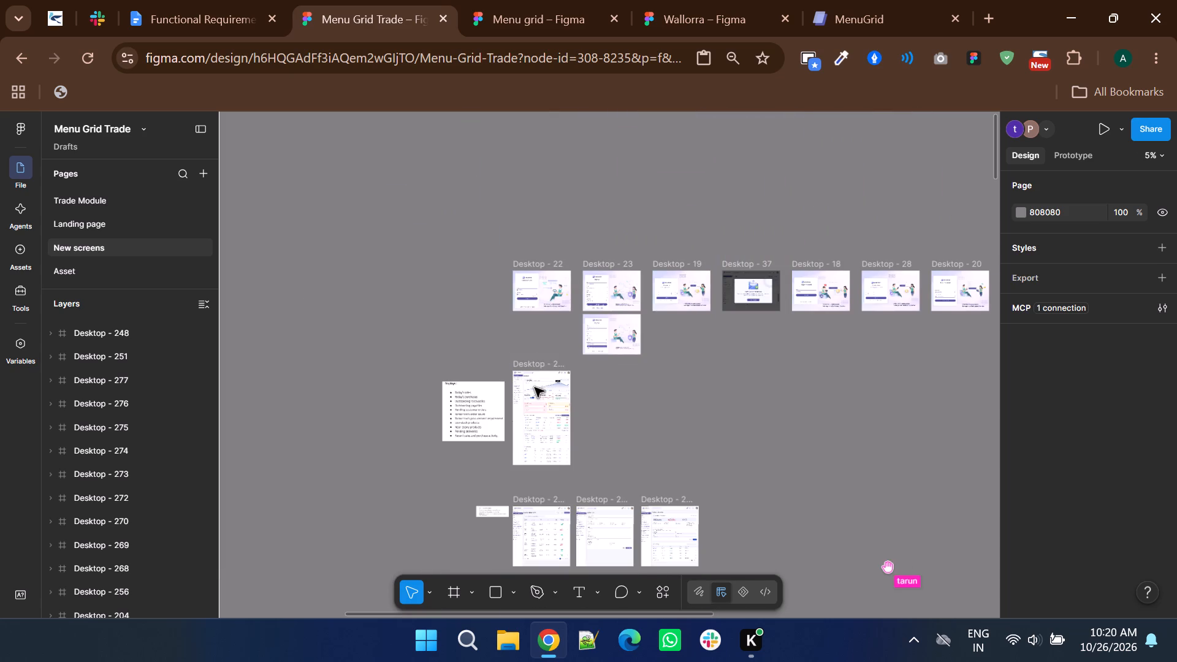
pyautogui.keyDown('ctrl'); pyautogui.scroll(-1, 535, 387); pyautogui.keyUp('ctrl')
pyautogui.scroll(-2, 535, 387)
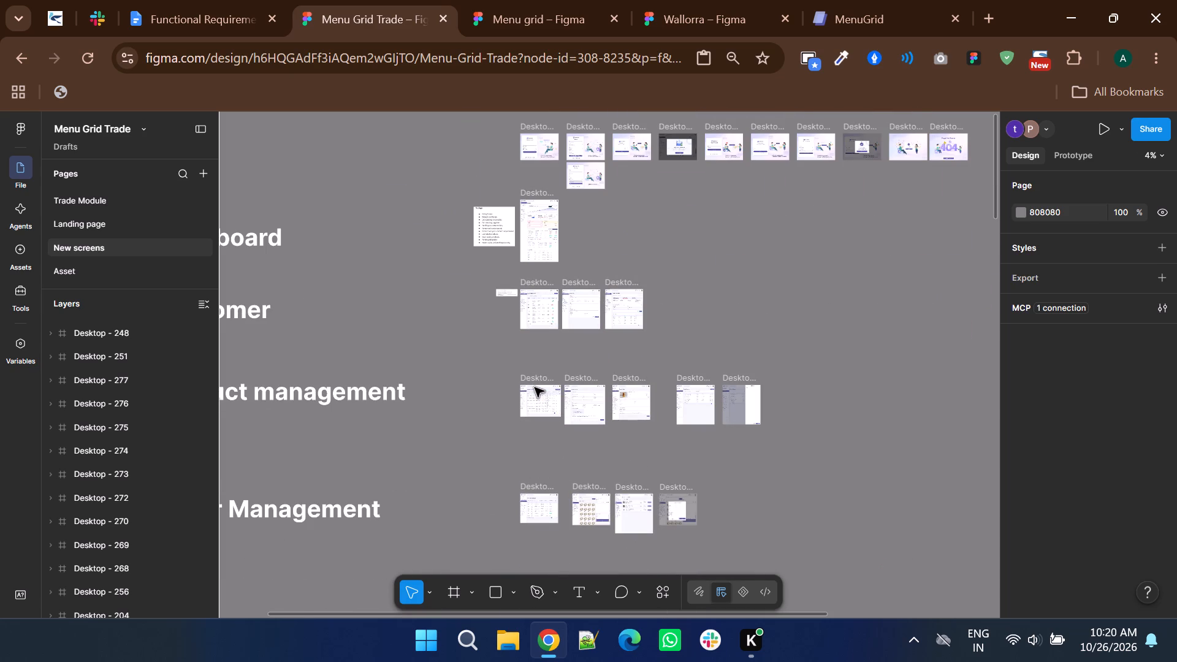
pyautogui.keyDown('ctrl'); pyautogui.scroll(-4, 670, 362); pyautogui.keyUp('ctrl')
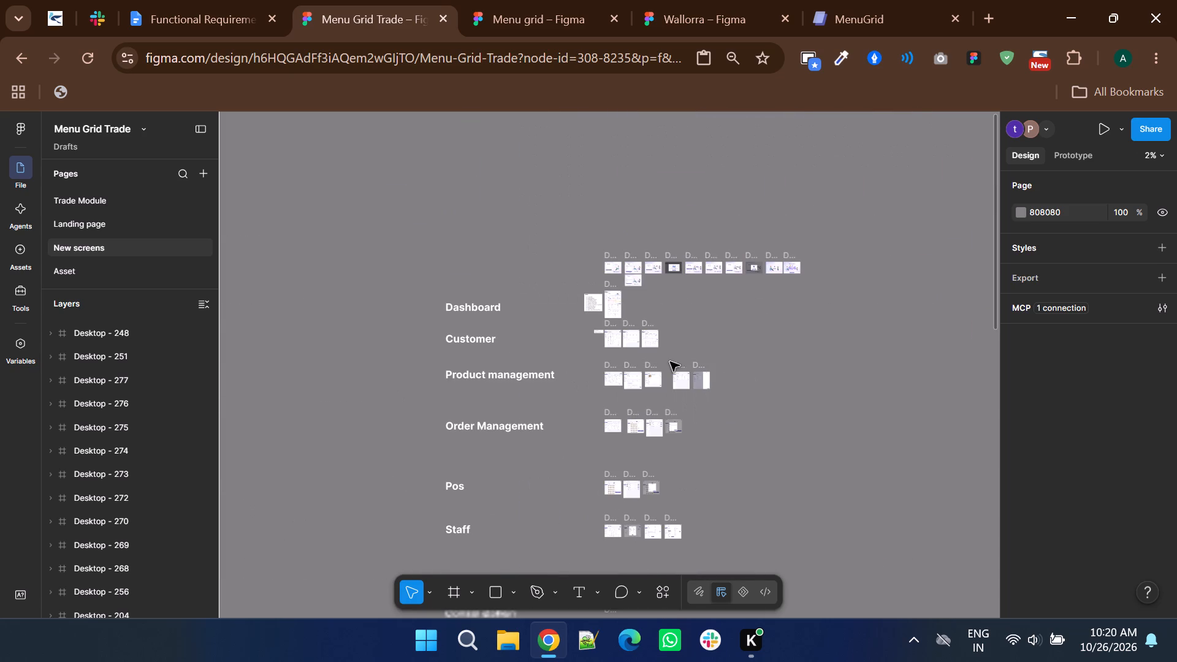
# Examine the New screens rows from Pos down to Settings, looking closely at the Add Stock Entry screens in the Inventory Management row.
pyautogui.scroll(-3, 670, 362)
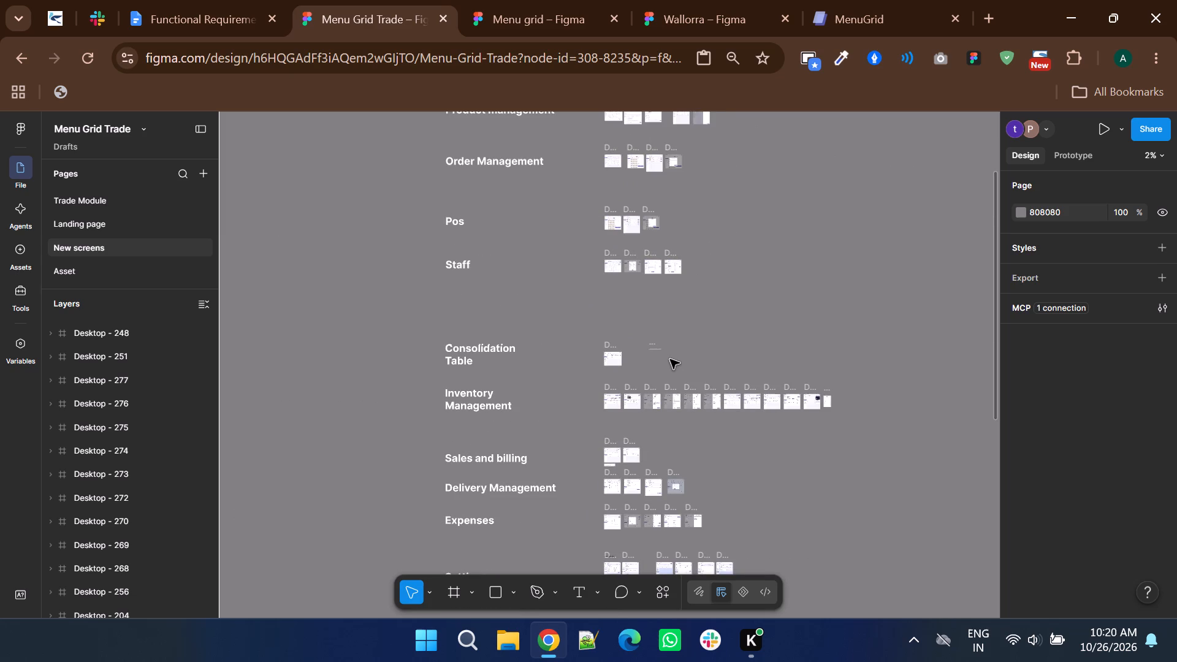
pyautogui.scroll(-1, 670, 359)
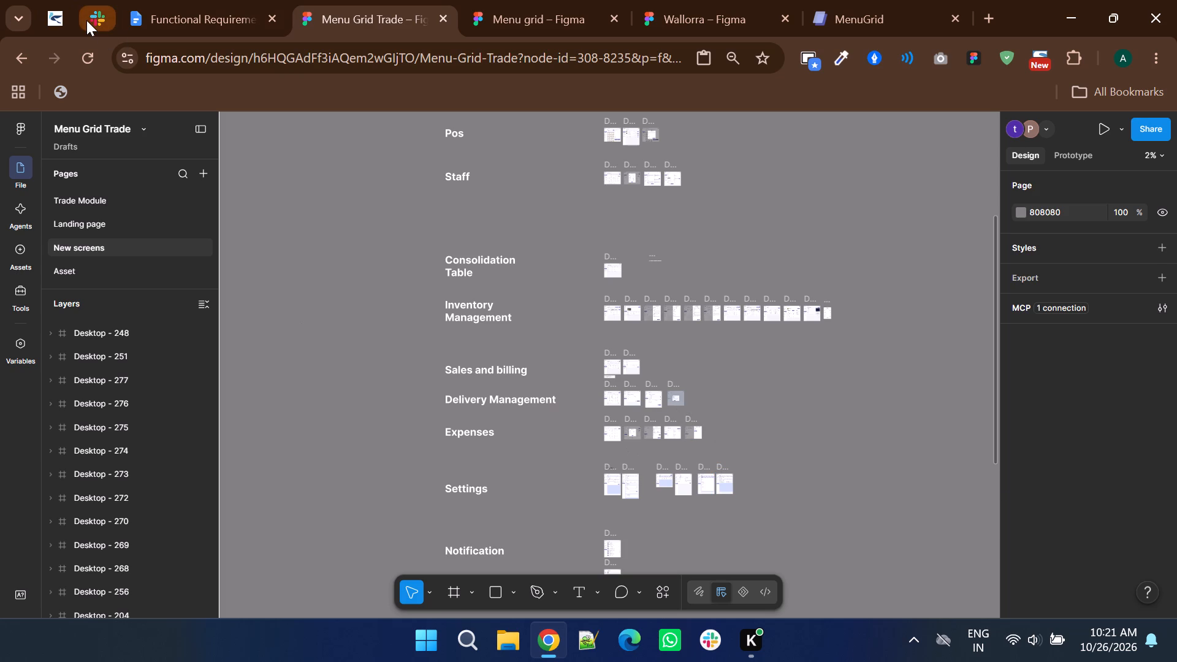
pyautogui.keyDown('ctrl'); pyautogui.scroll(6, 661, 306); pyautogui.keyUp('ctrl')
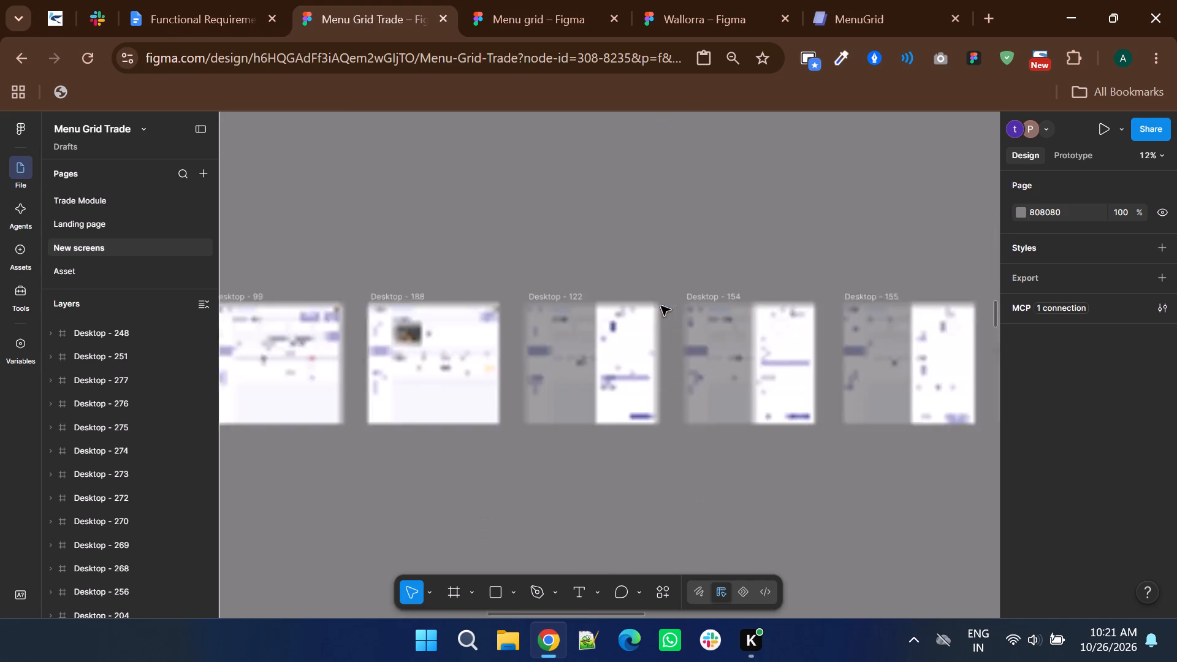
pyautogui.keyDown('shift'); pyautogui.scroll(-6, 585, 309); pyautogui.keyUp('shift')
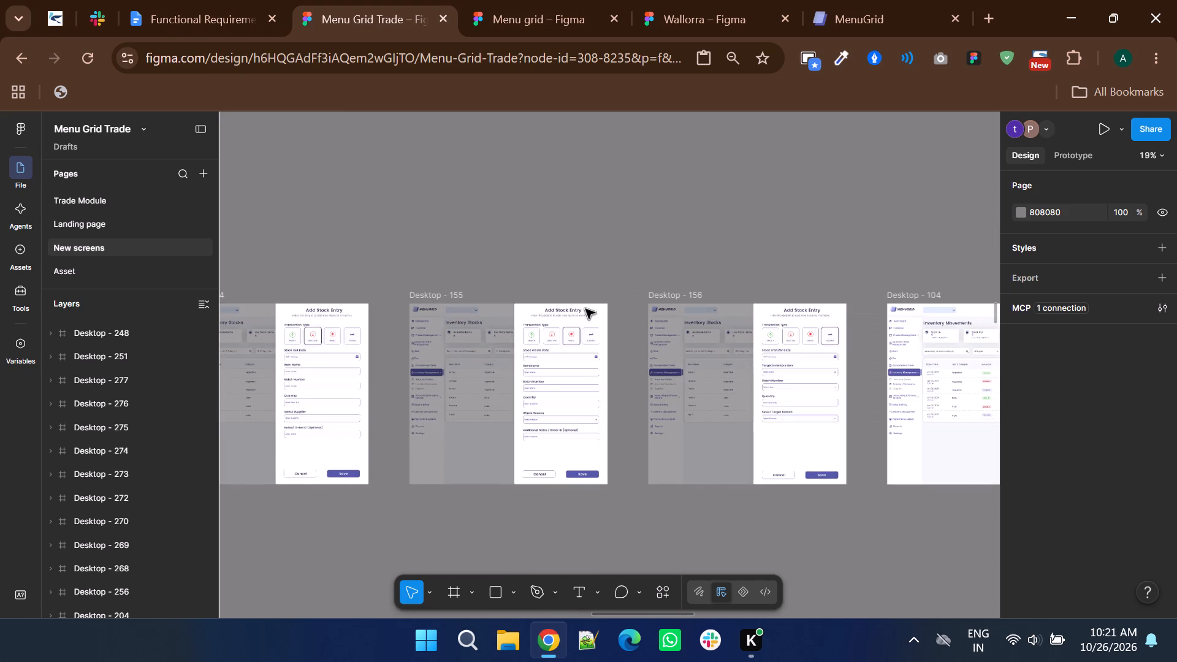
pyautogui.keyDown('ctrl'); pyautogui.scroll(-3, 585, 309); pyautogui.keyUp('ctrl')
pyautogui.scroll(-1, 585, 309)
pyautogui.keyDown('ctrl'); pyautogui.scroll(-2, 585, 309); pyautogui.keyUp('ctrl')
pyautogui.keyDown('shift'); pyautogui.scroll(-2, 585, 309); pyautogui.keyUp('shift')
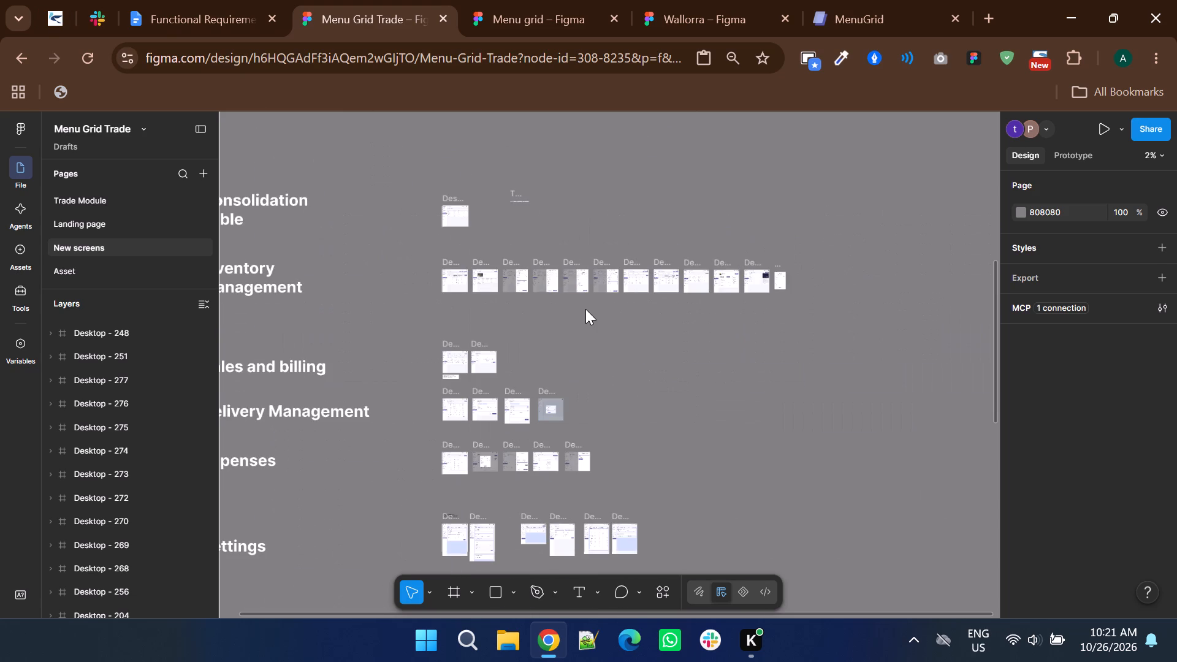
# Examine the area around the Consolidation Table and Inventory Management rows, including the separate Top Grid: Metadata frame.
pyautogui.keyDown('shift'); pyautogui.scroll(-3, 585, 309); pyautogui.keyUp('shift')
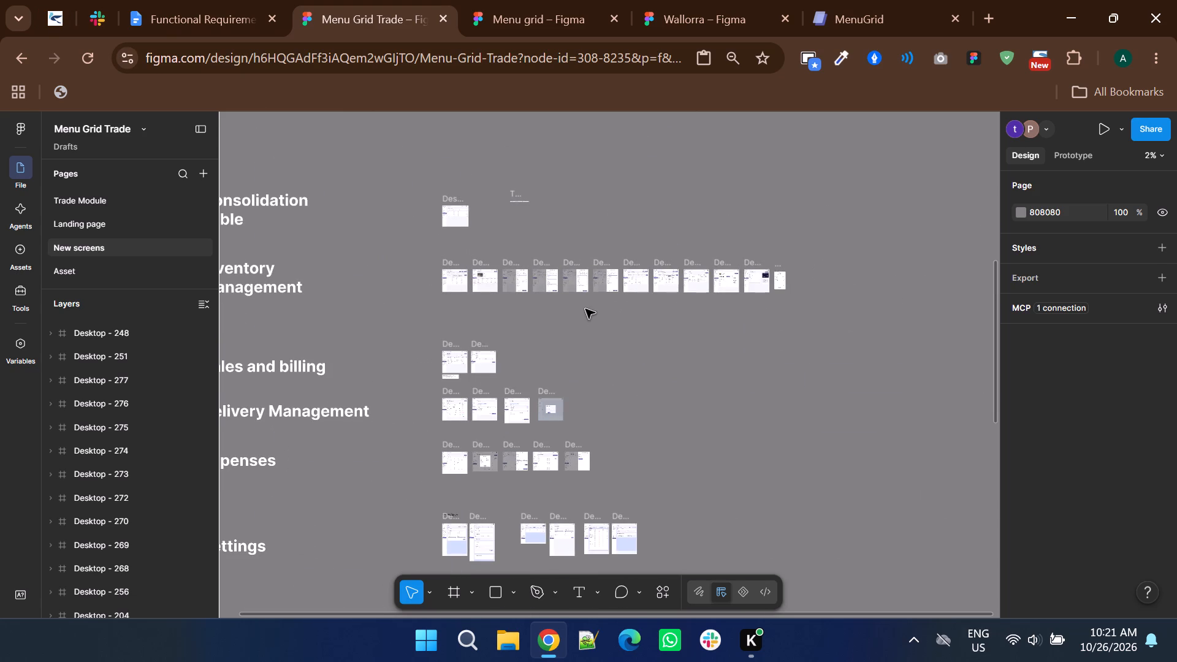
pyautogui.scroll(-1, 585, 309)
pyautogui.scroll(2, 585, 309)
pyautogui.keyDown('shift'); pyautogui.scroll(-3, 585, 309); pyautogui.keyUp('shift')
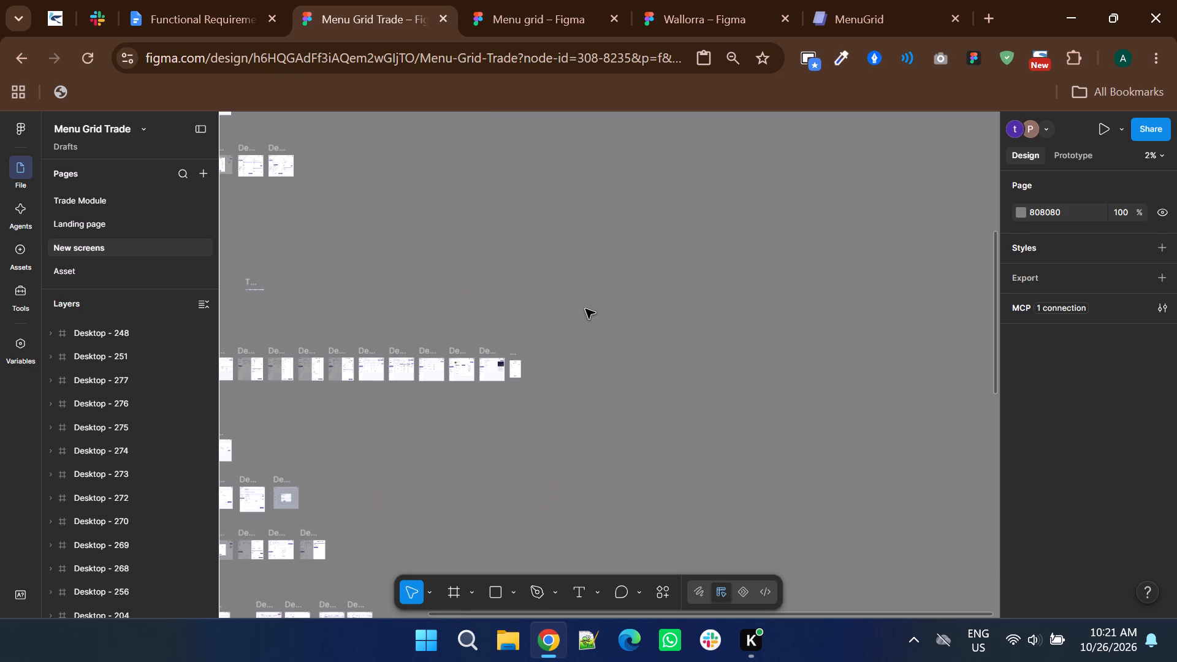
pyautogui.keyDown('shift'); pyautogui.scroll(2, 585, 309); pyautogui.keyUp('shift')
pyautogui.keyDown('ctrl'); pyautogui.scroll(7, 414, 294); pyautogui.keyUp('ctrl')
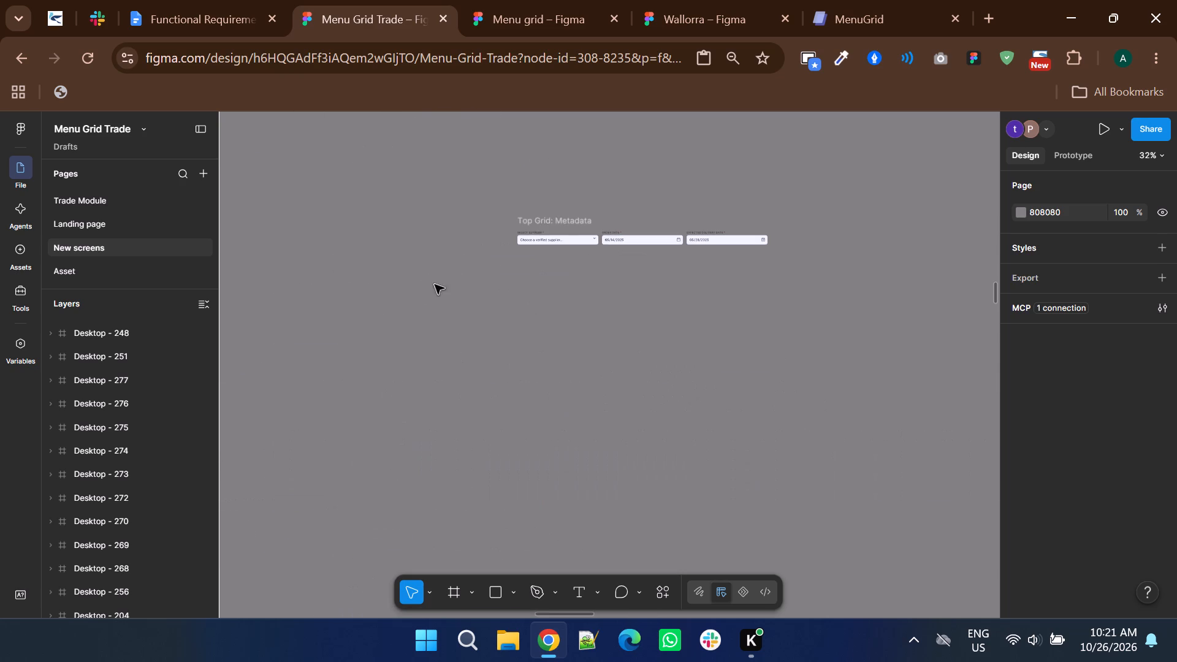
pyautogui.keyDown('ctrl'); pyautogui.scroll(-10, 467, 273); pyautogui.keyUp('ctrl')
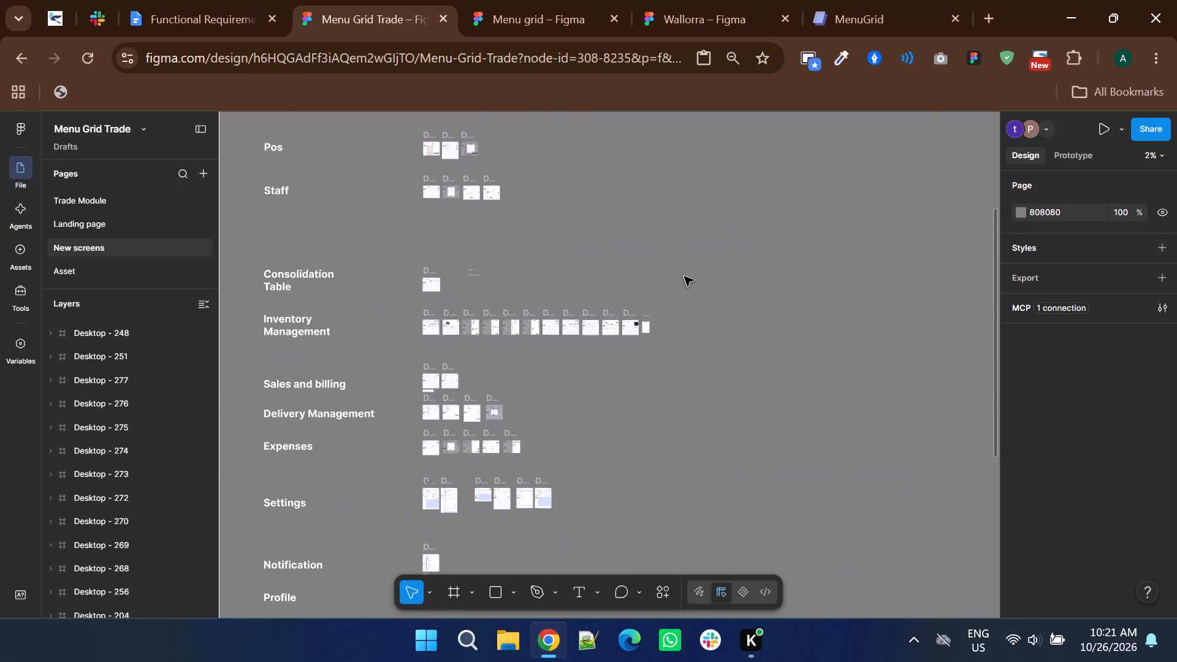
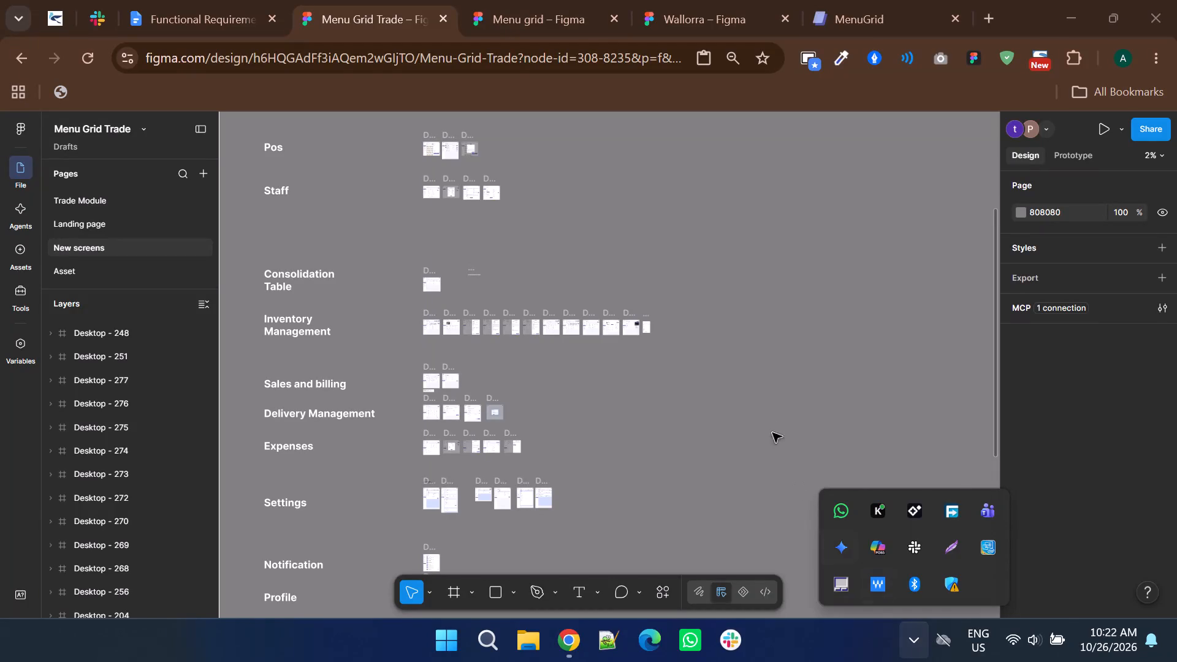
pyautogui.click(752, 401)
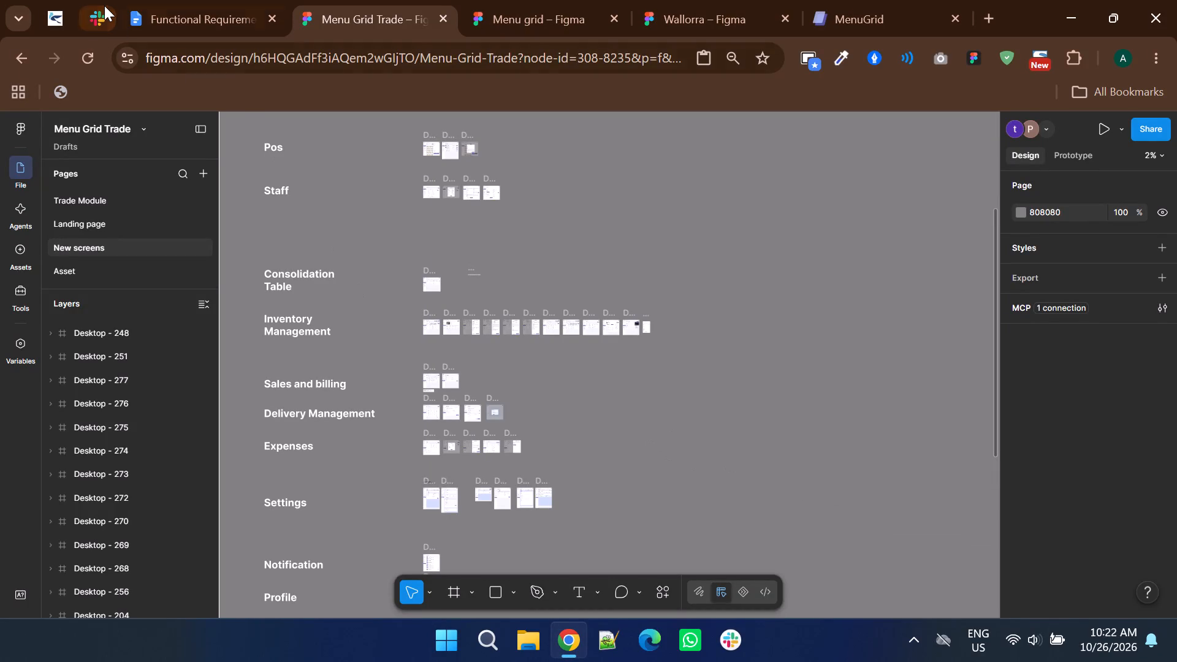
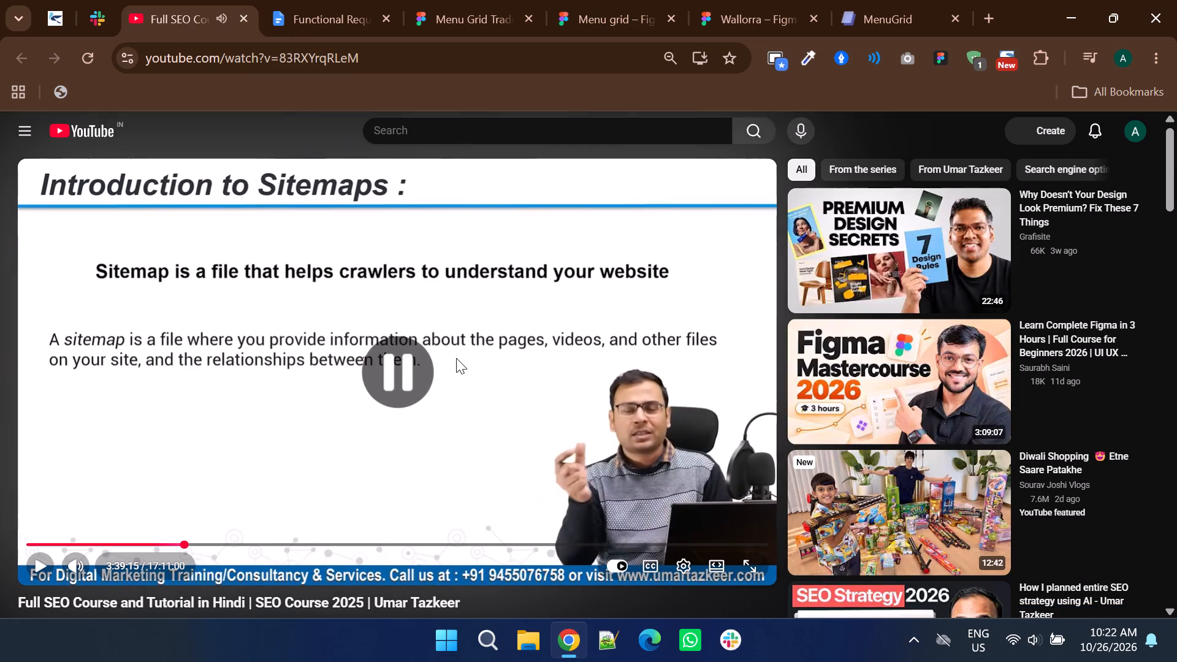
# Play the sitemap introduction in the SEO course video, adjust the volume while listening, and pause playback.
pyautogui.click(456, 358)
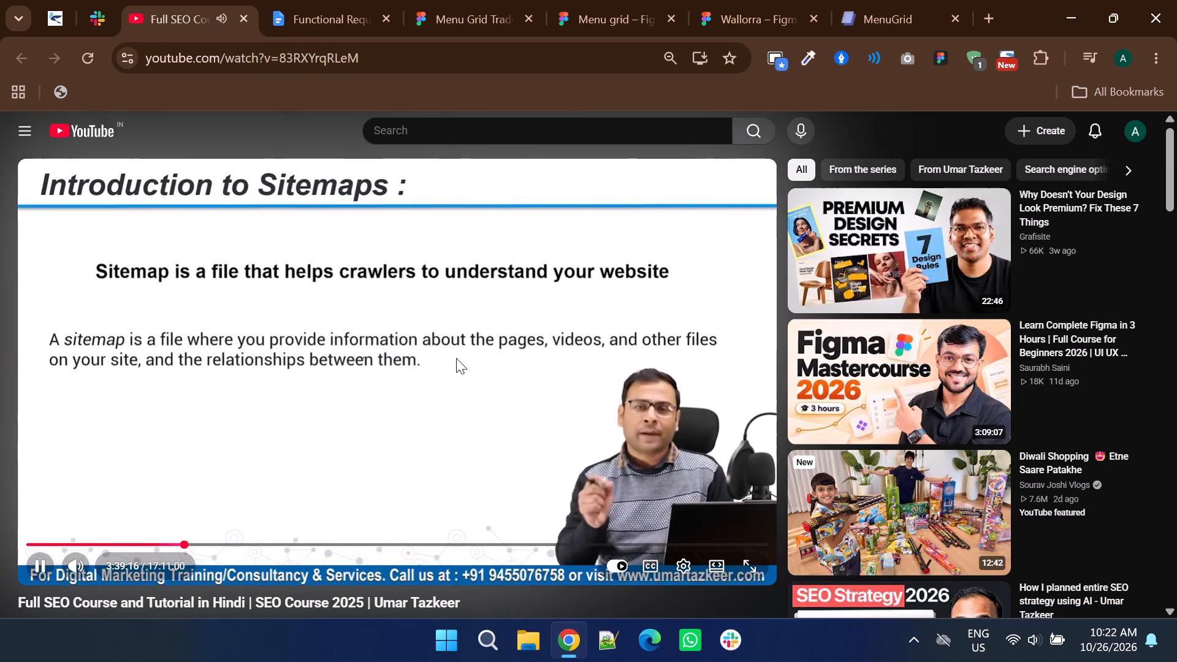
pyautogui.press('Up')
pyautogui.press('Up')
pyautogui.press('Up')
pyautogui.press('Up')
pyautogui.press('Up')
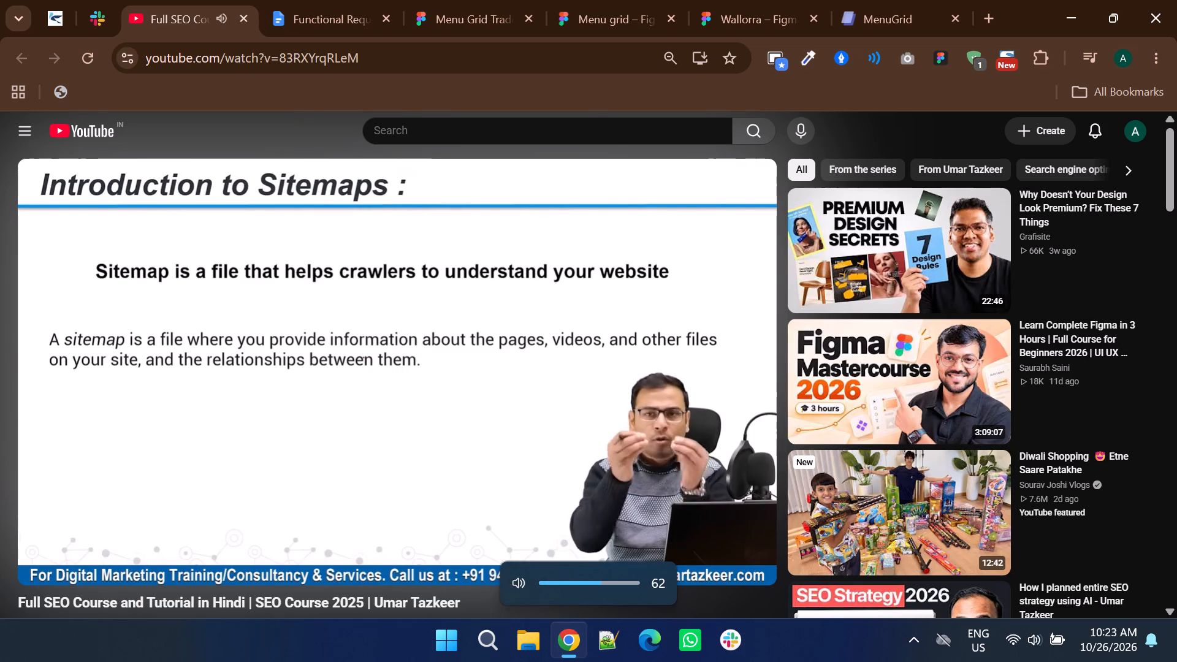
pyautogui.press('Down')
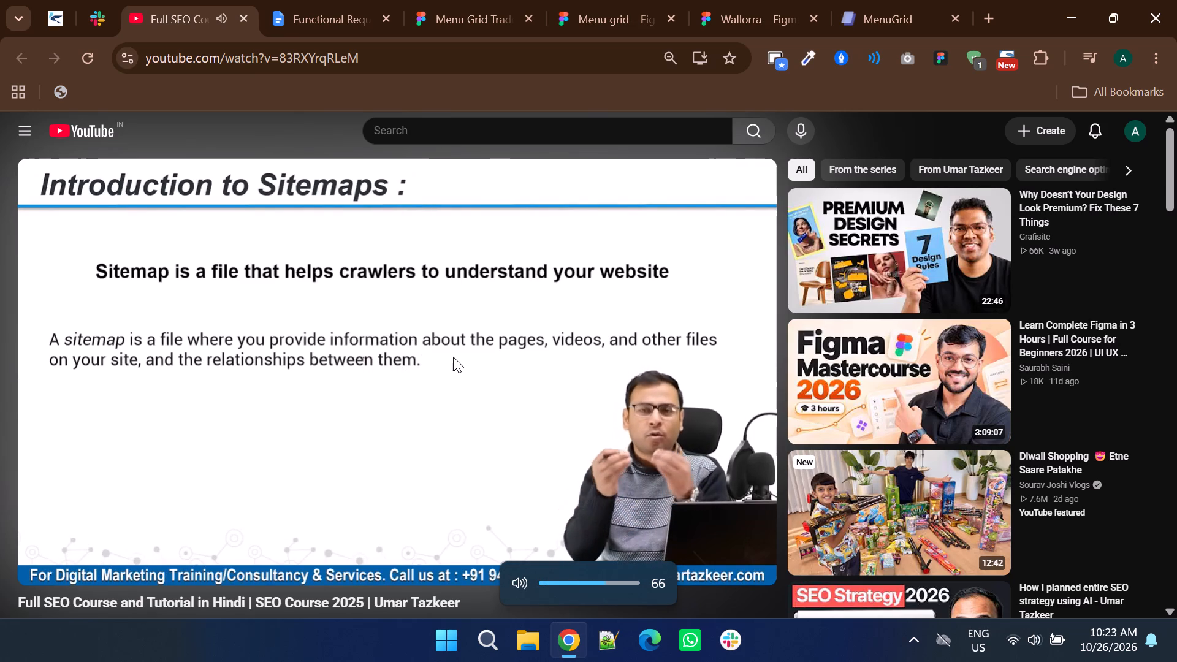
pyautogui.press('Down')
pyautogui.click(438, 433)
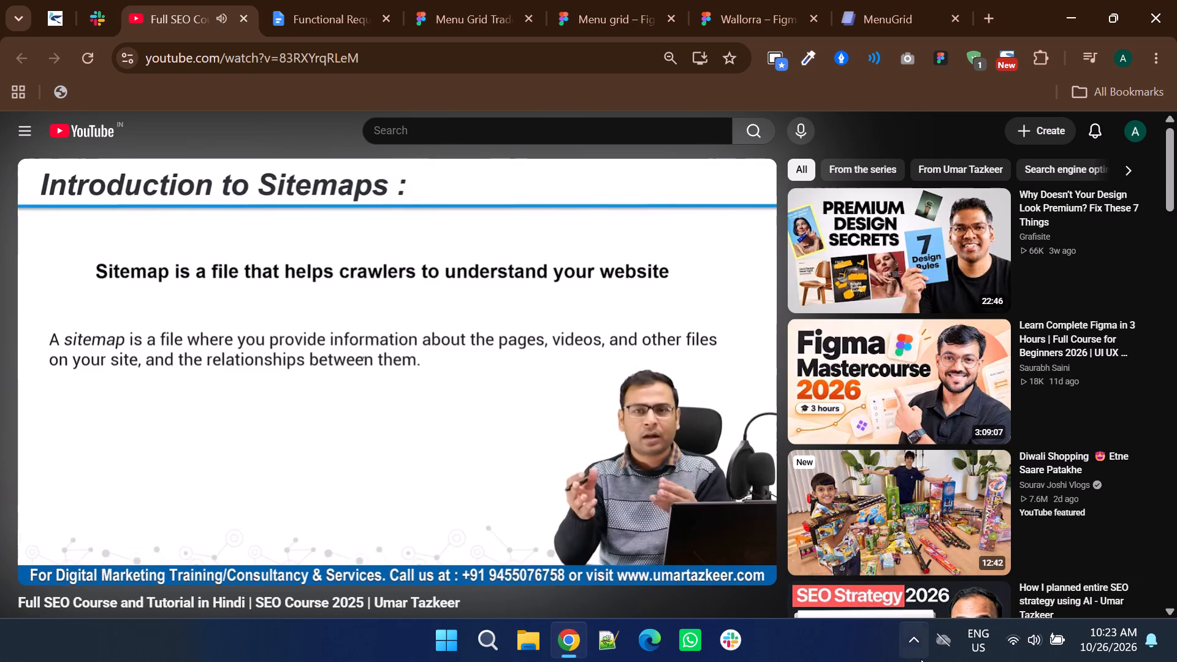
# Show the hidden system tray icons.
pyautogui.click(911, 649)
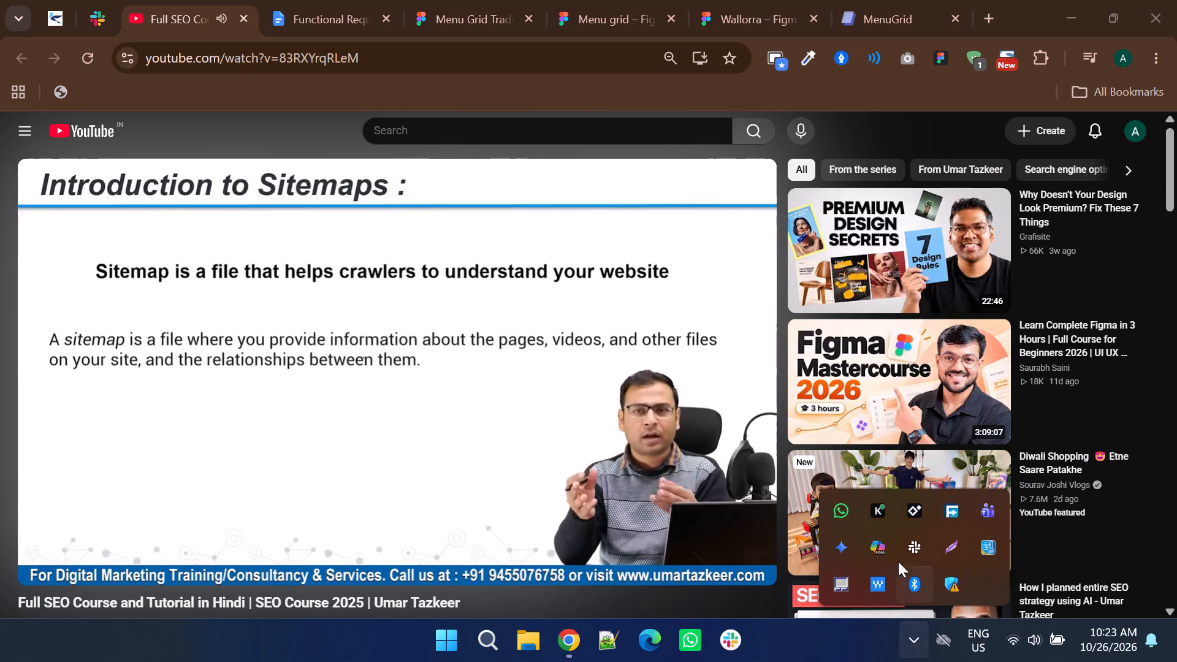